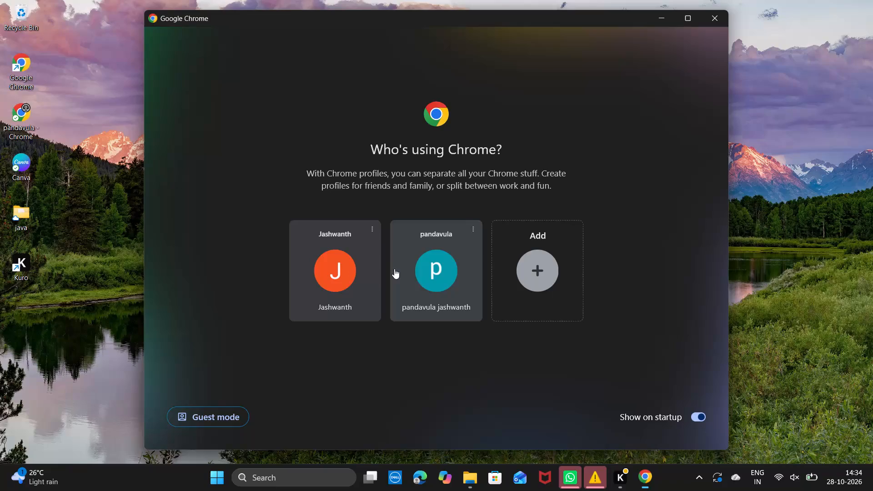
Open the first Chrome profile and load the Delta Exchange RIVERUSD futures page from its new-tab shortcut.
left_click(372, 284)
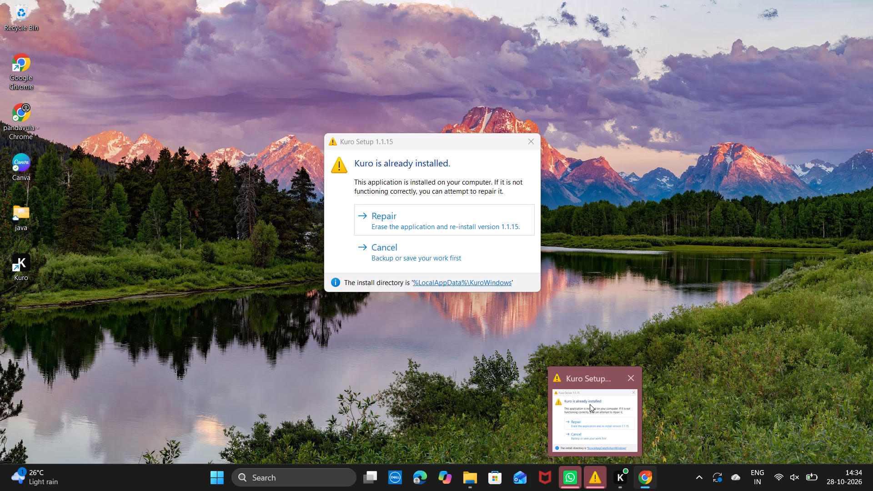
left_click(278, 257)
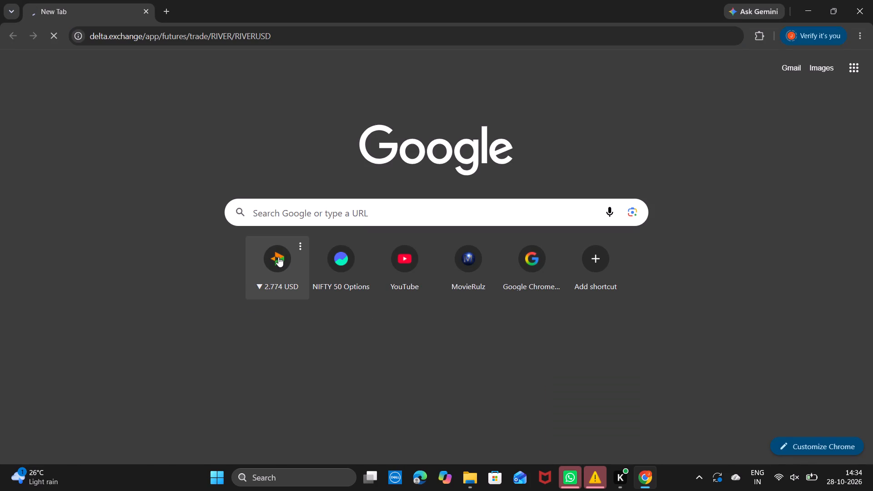
double_click(278, 257)
left_click_drag(278, 257, 326, 239)
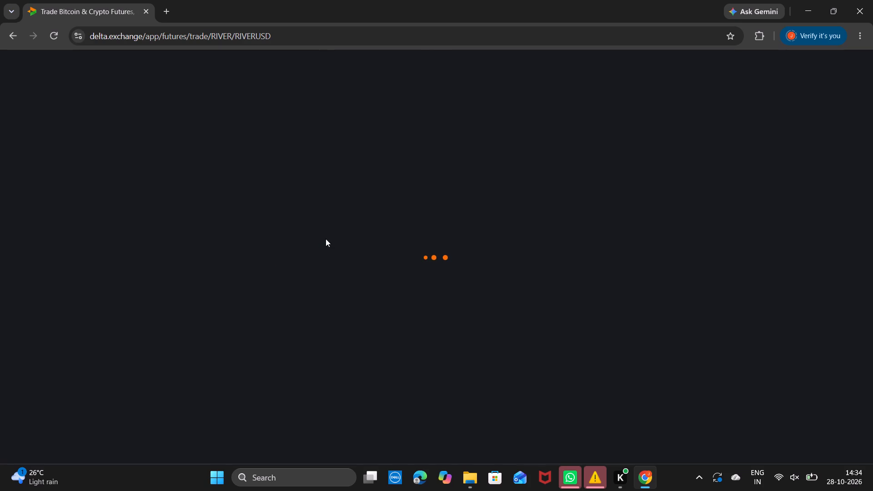
left_click_drag(326, 239, 467, 223)
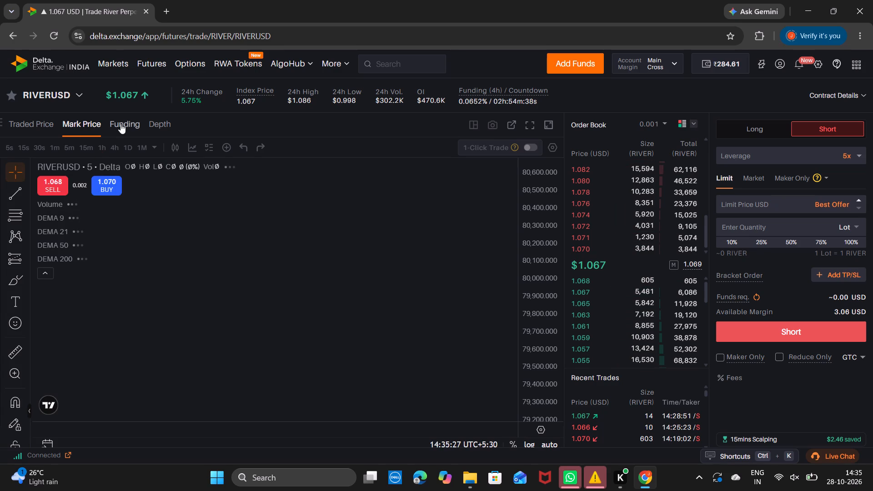
Open the BTCUSD Bitcoin Perpetual contract from the exchange's futures markets list.
left_click(140, 149)
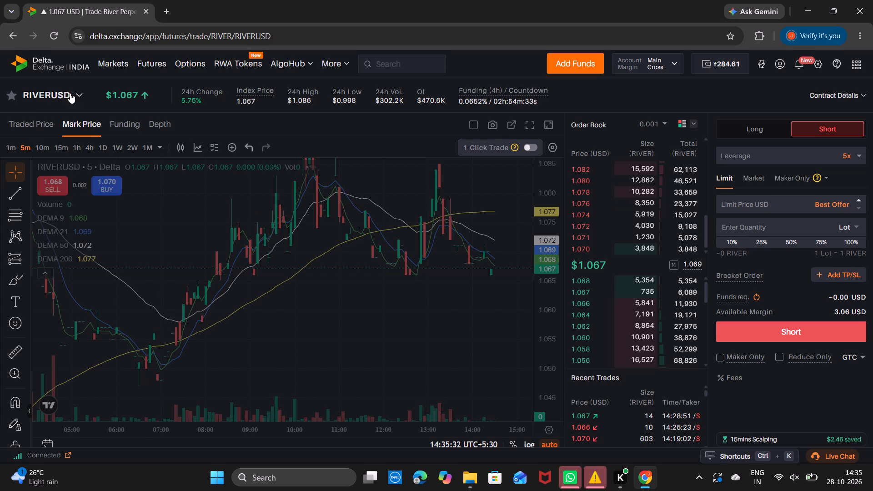
left_click(113, 64)
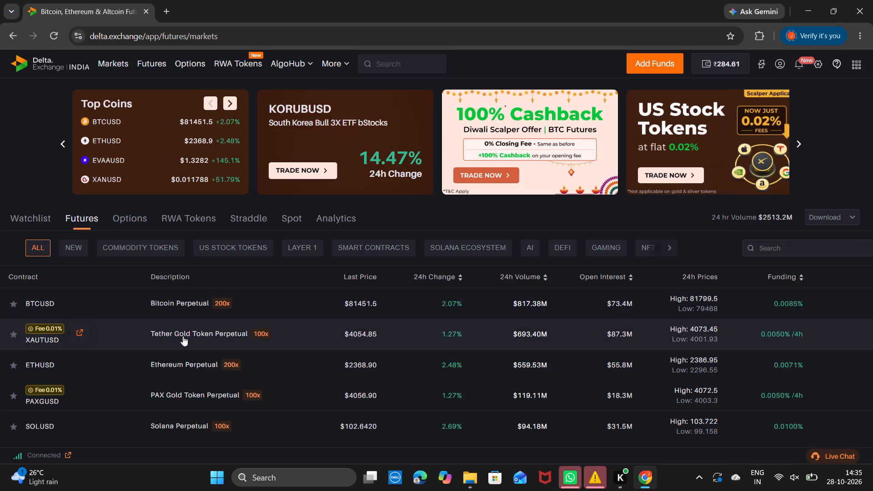
left_click(192, 292)
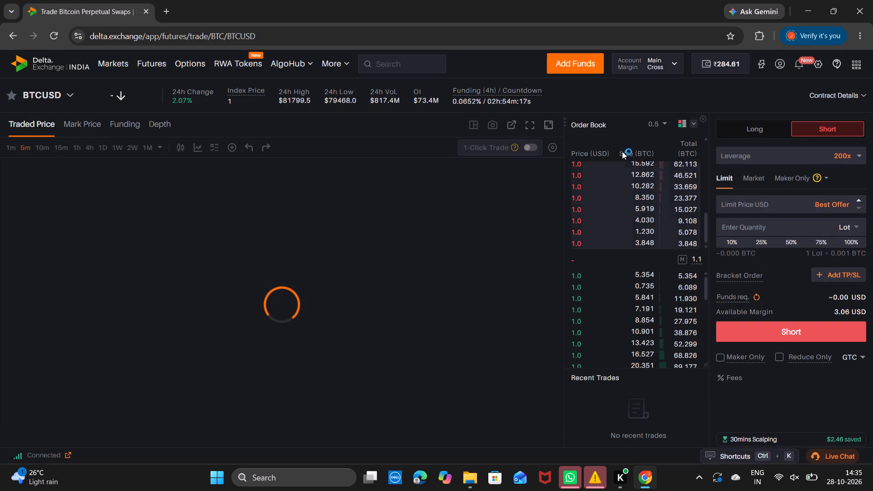
Show the BTCUSD chart in full screen mode.
left_click(523, 120)
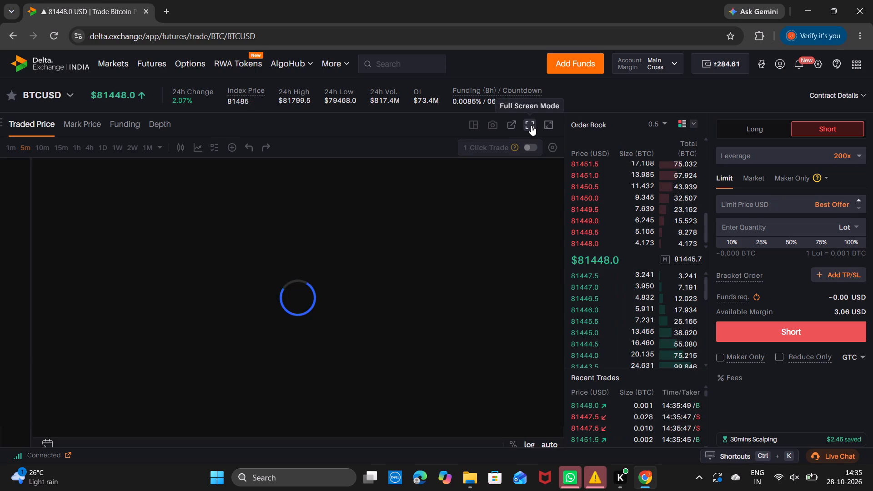
left_click(531, 125)
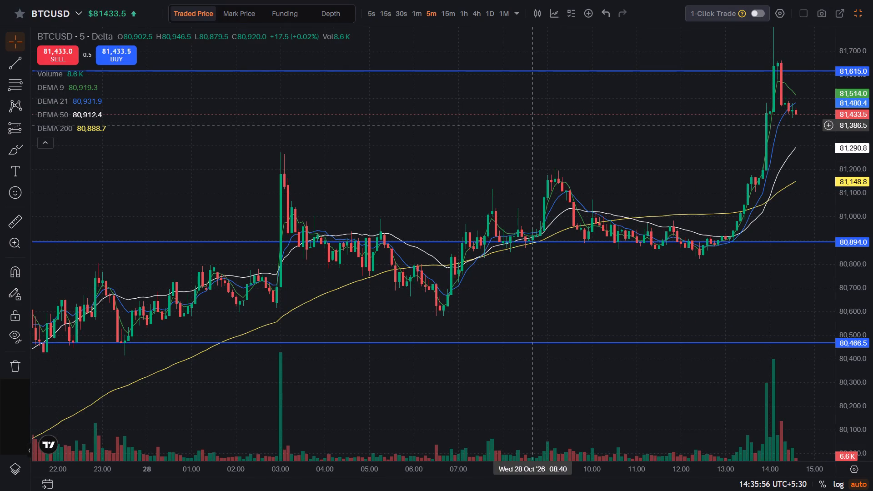
Delete the four horizontal lines at 81,615.0, 80,894.0, 80,466.5 and 79,808.0 from the 5-minute BTCUSD chart.
scroll(531, 125, "down", 5)
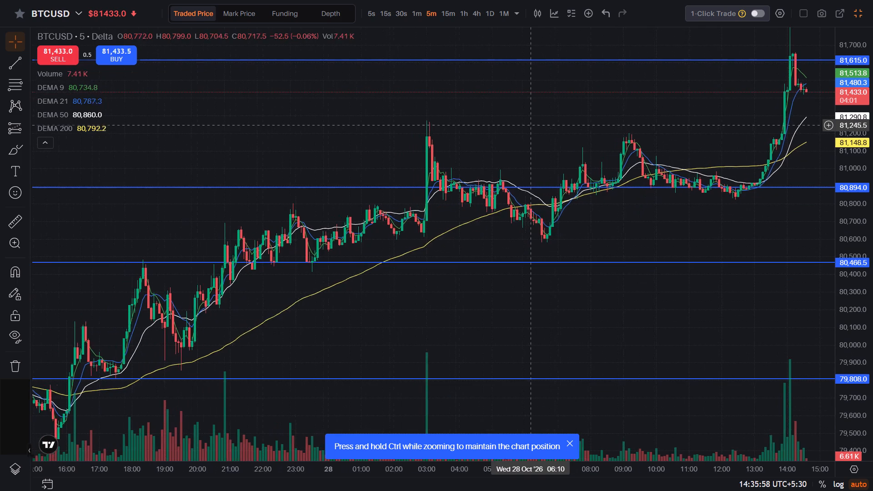
scroll(531, 125, "down", 2)
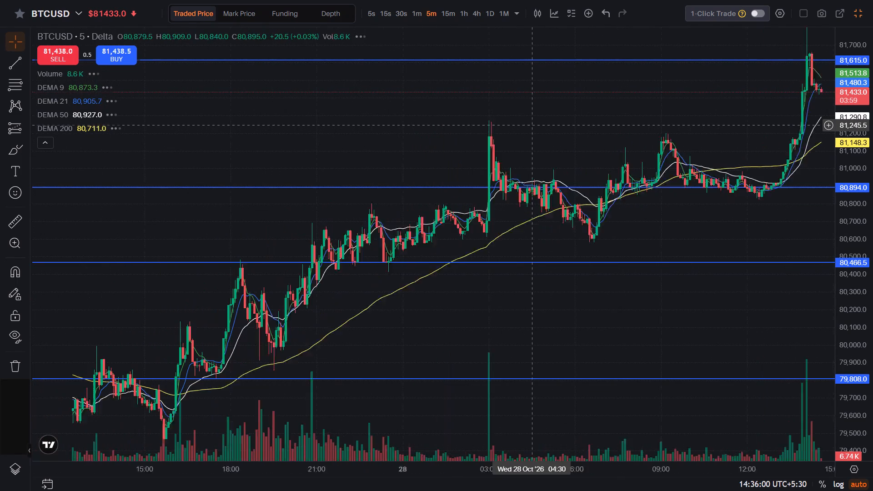
scroll(531, 125, "down", 3)
scroll(531, 125, "left", 1)
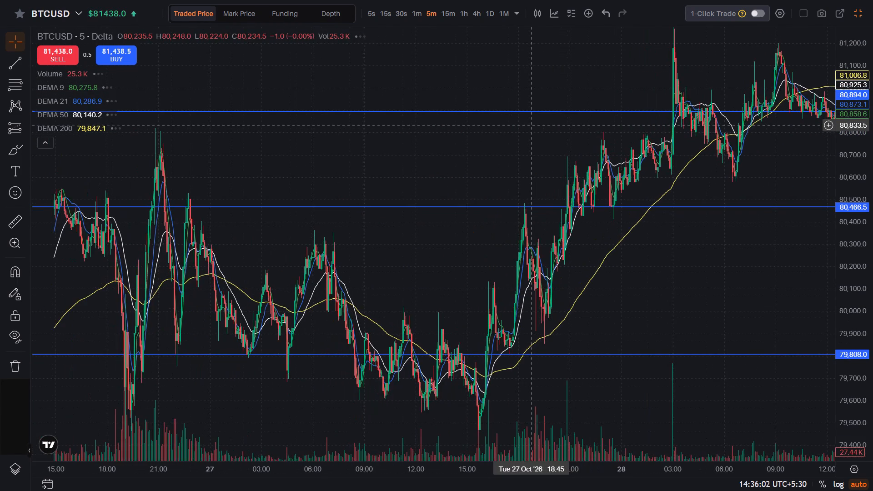
scroll(531, 125, "left", 3)
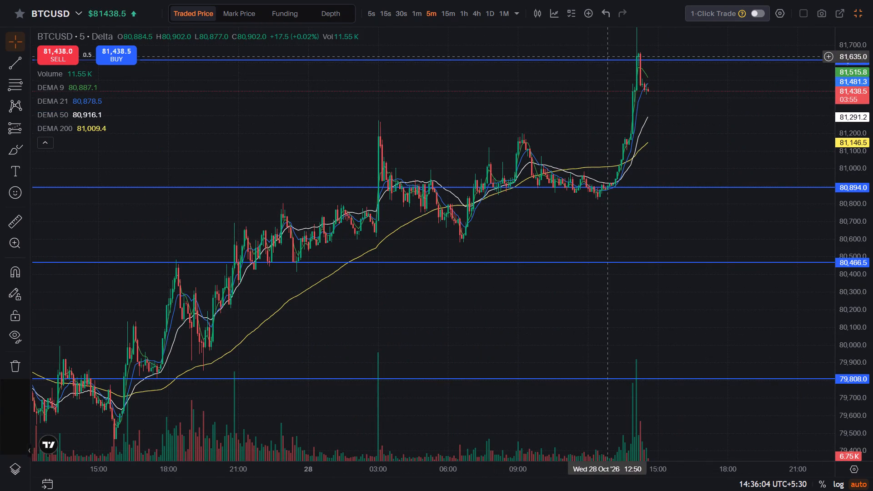
left_click(608, 62)
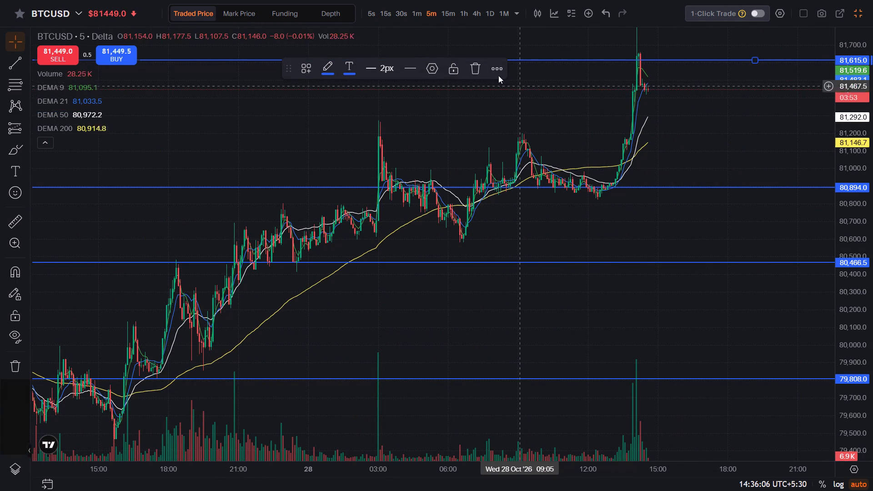
left_click(479, 65)
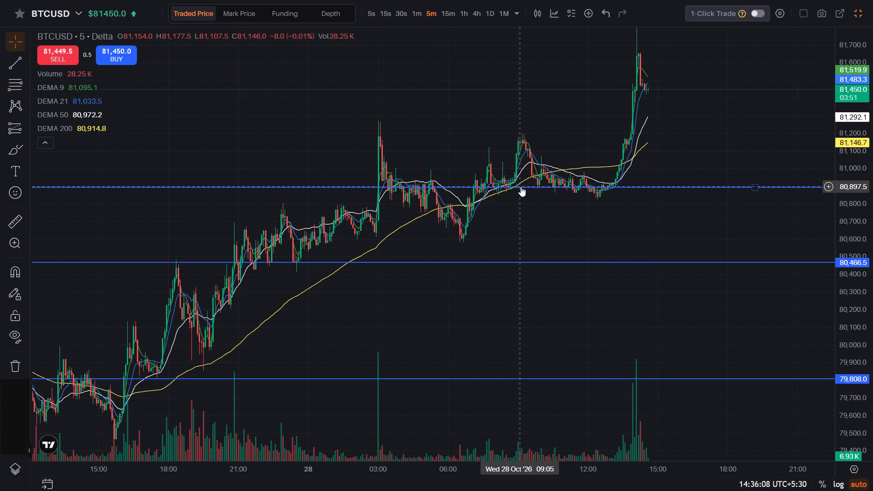
left_click(521, 186)
left_click(476, 66)
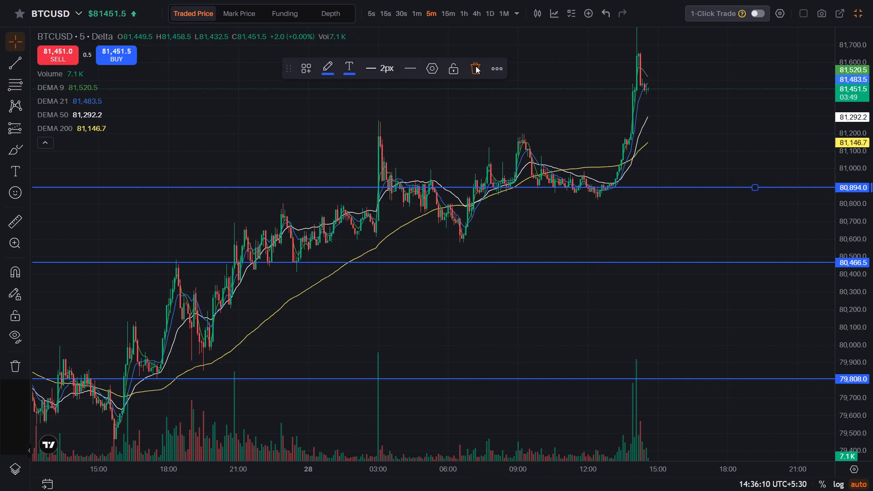
left_click(515, 264)
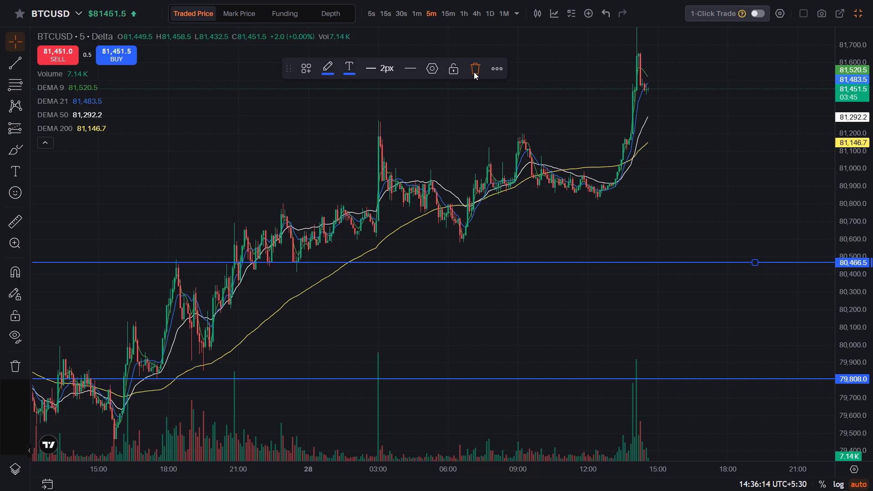
left_click(474, 72)
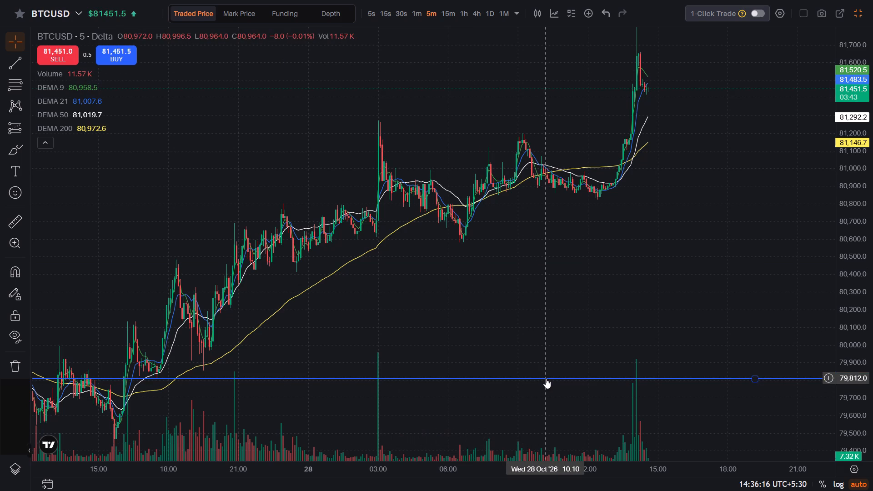
left_click(546, 378)
left_click(479, 74)
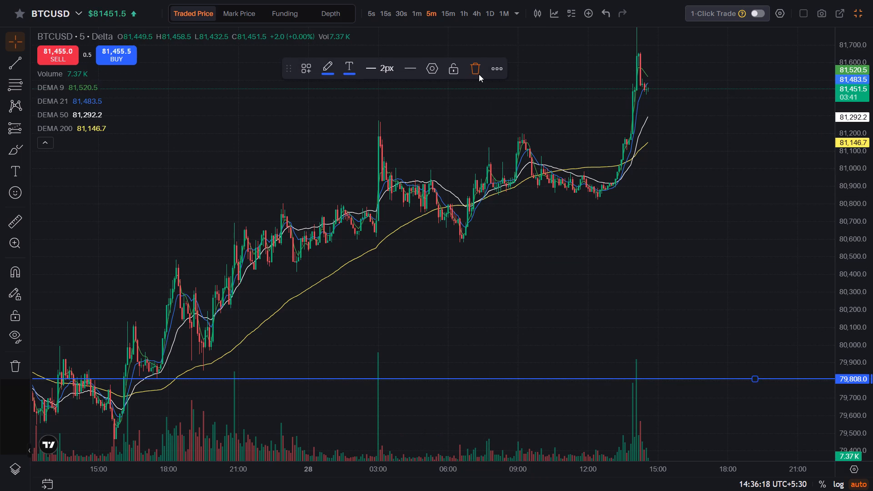
Switch the chart to the 1-hour timeframe and draw a horizontal line at about 81,047.5, below the current price.
scroll(512, 230, "up", 3)
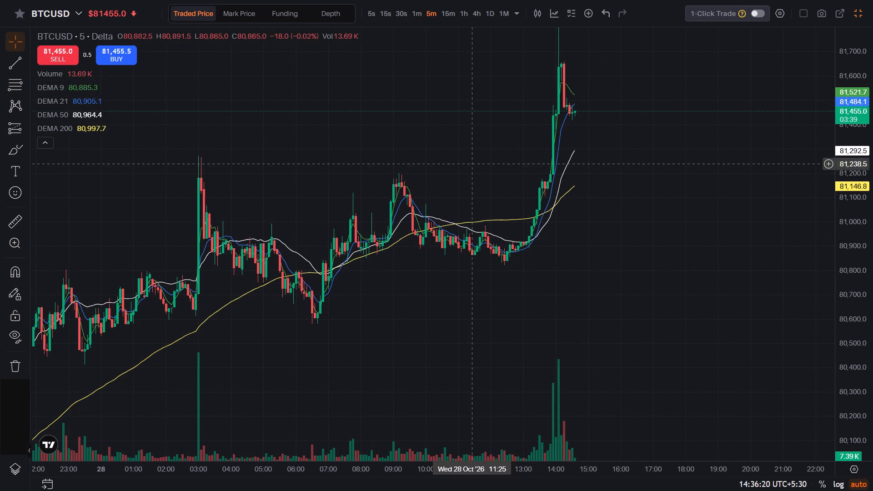
left_click(466, 15)
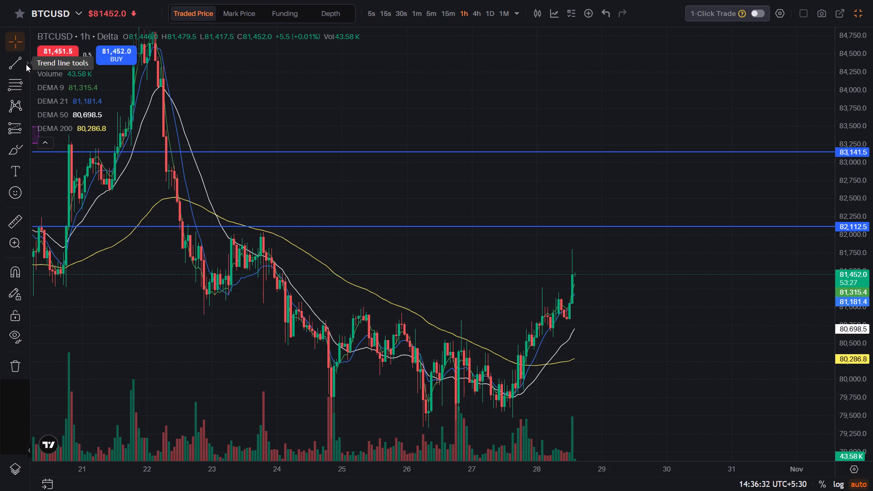
left_click(26, 64)
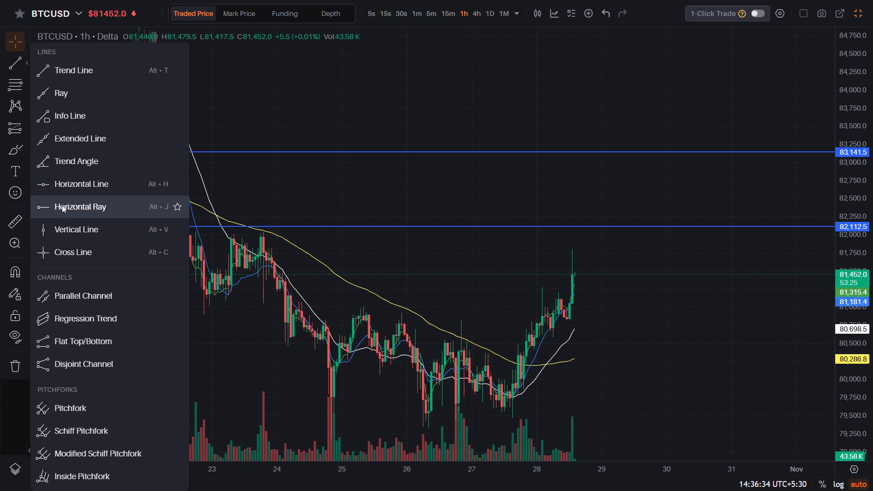
left_click(69, 189)
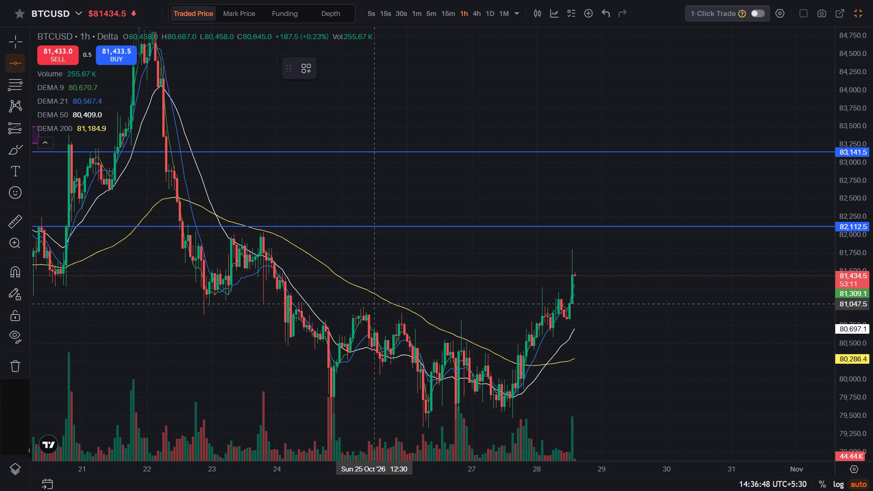
left_click(375, 304)
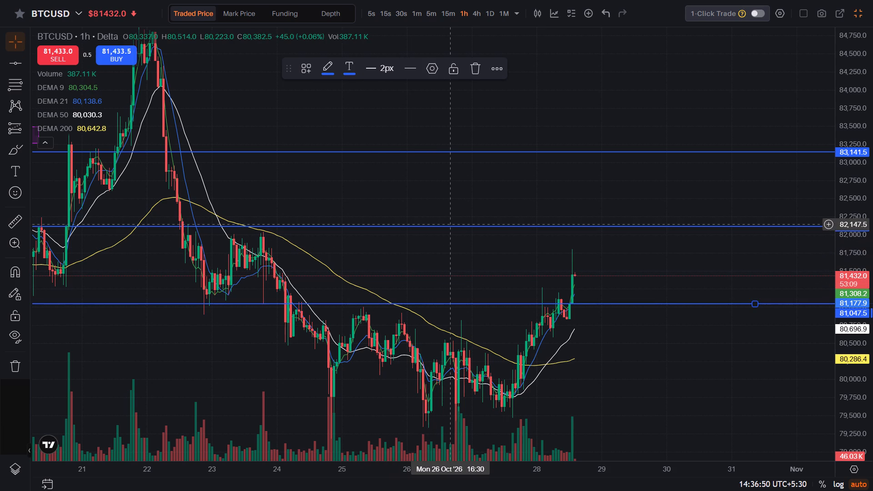
Lower the nearest horizontal line above the current price to about 81,786, at the latest spike's high.
left_click_drag(450, 225, 450, 244)
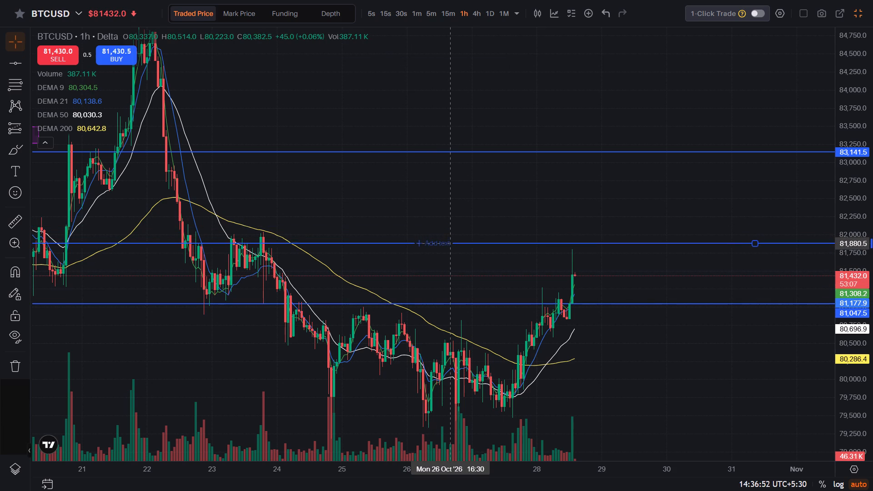
left_click_drag(450, 244, 451, 248)
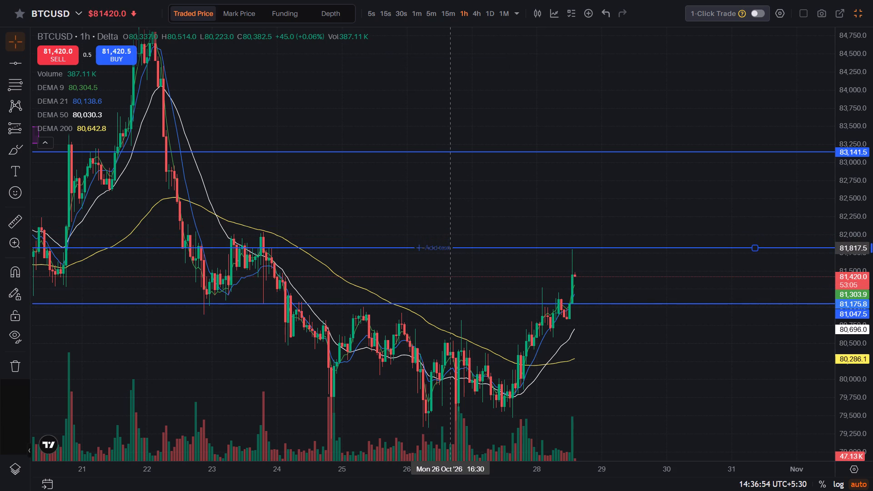
left_click_drag(451, 248, 452, 246)
left_click(532, 229)
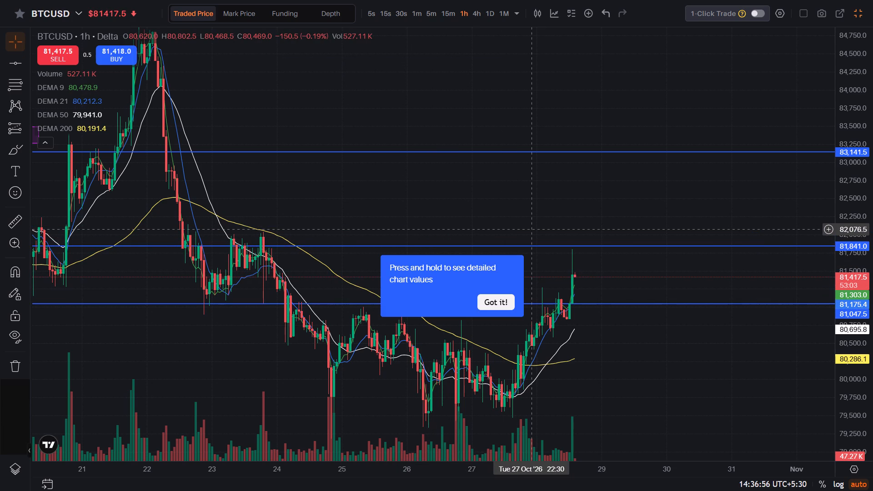
left_click(504, 306)
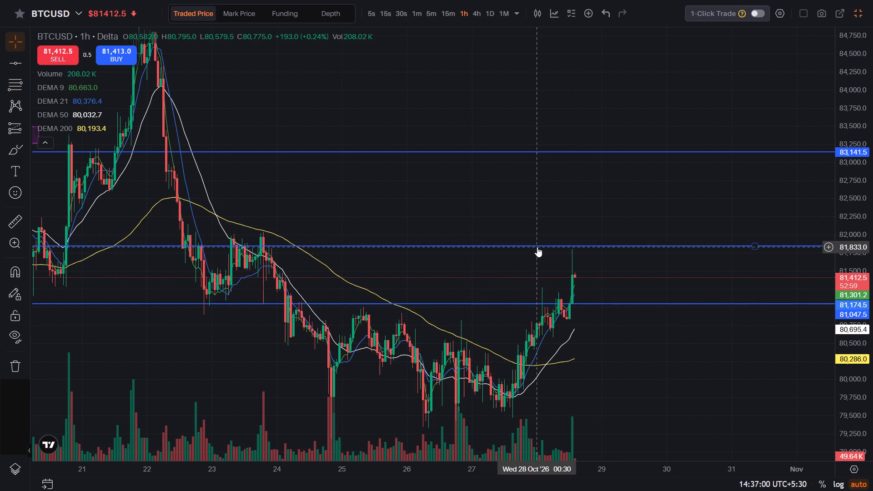
left_click_drag(537, 246, 536, 249)
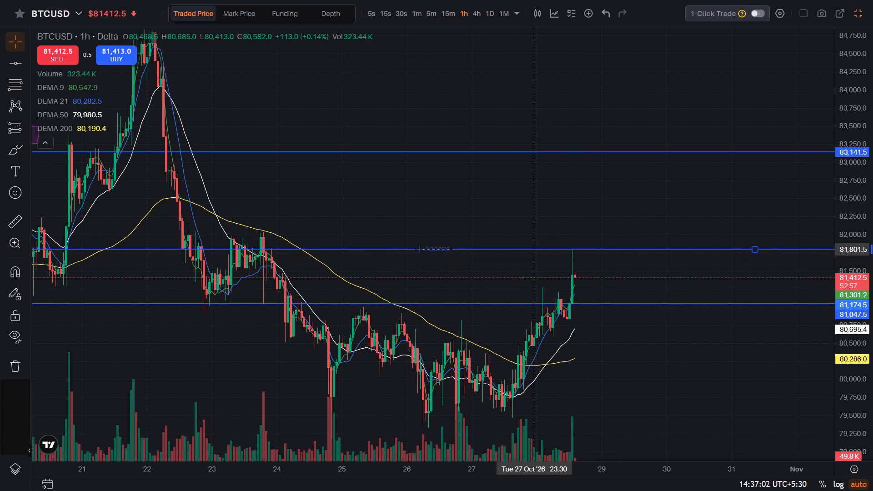
left_click_drag(536, 249, 535, 250)
left_click(555, 205)
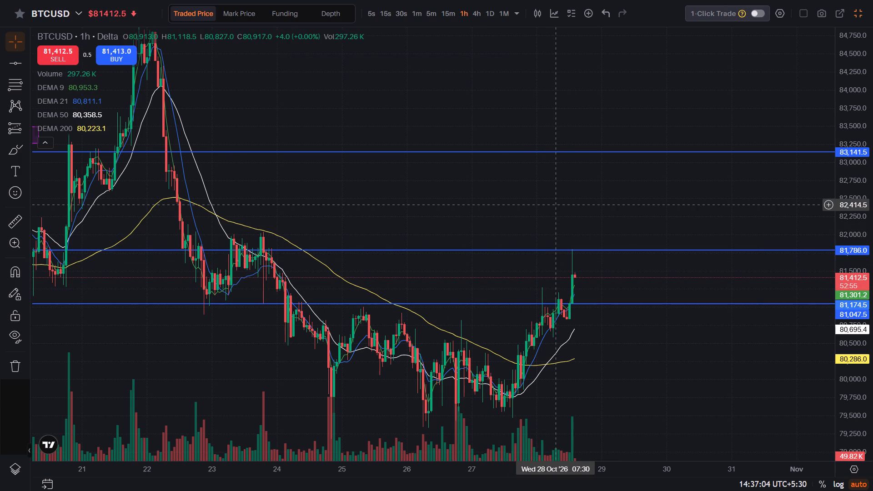
Switch the BTCUSD chart back to the 5-minute timeframe.
scroll(591, 346, "up", 3)
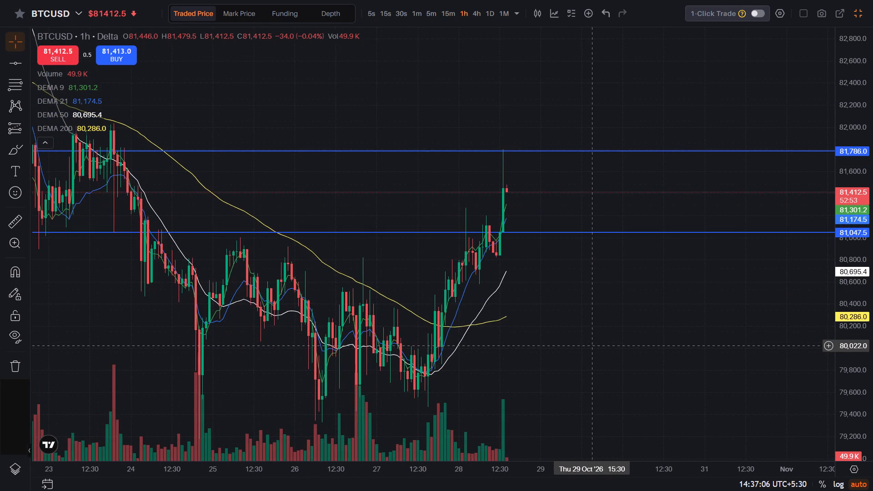
scroll(591, 346, "down", 1)
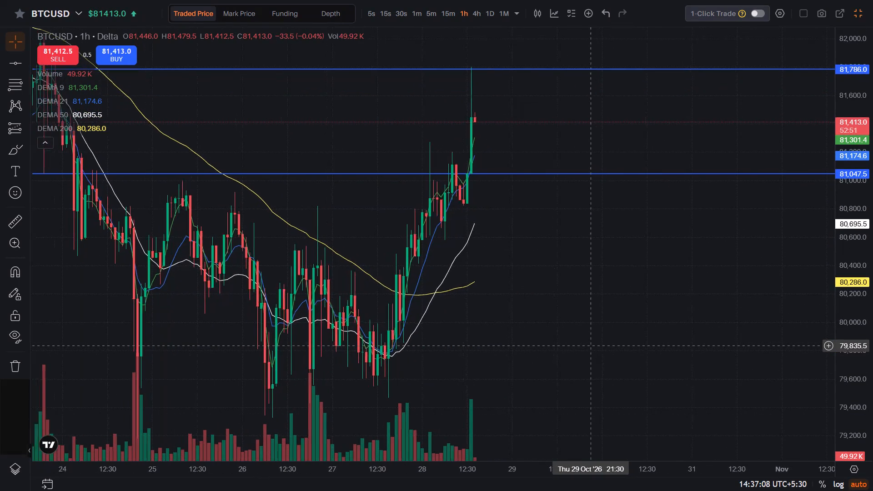
scroll(591, 346, "down", 1)
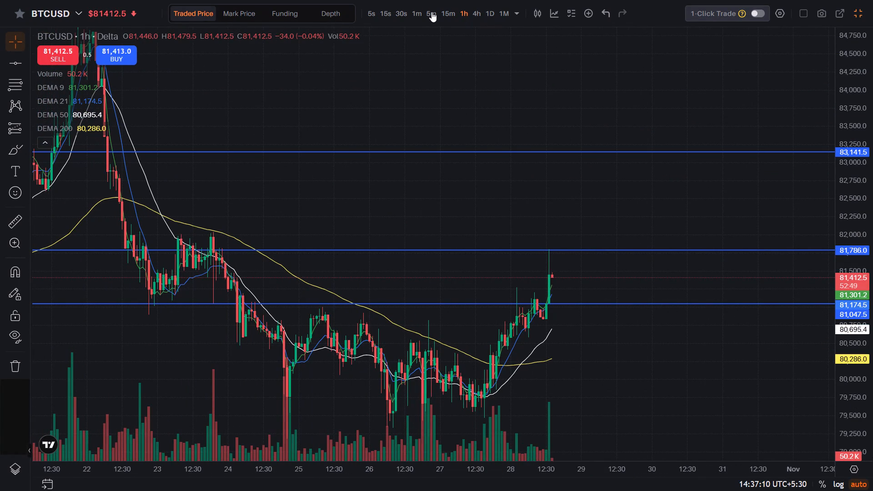
left_click(431, 12)
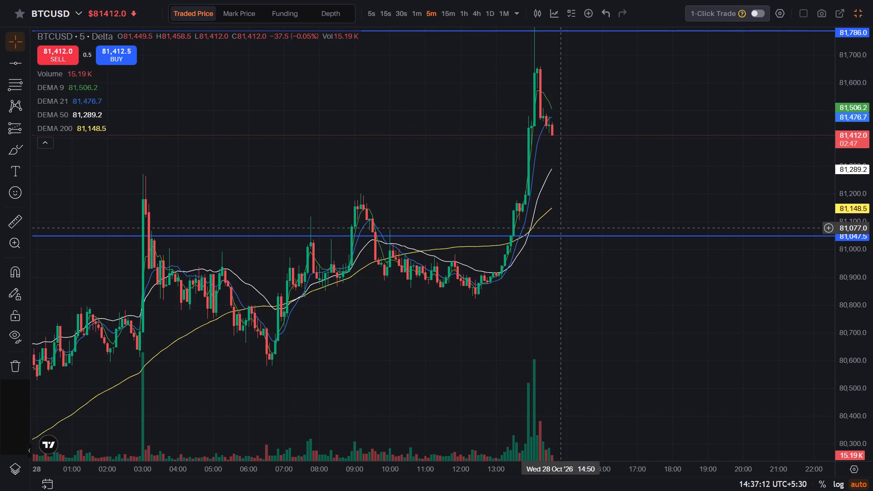
Draw a rectangle zone below the current price, from about 81,207 to 81,377, starting at the 13:50 candle and extending to about 18:55.
scroll(561, 228, "up", 3)
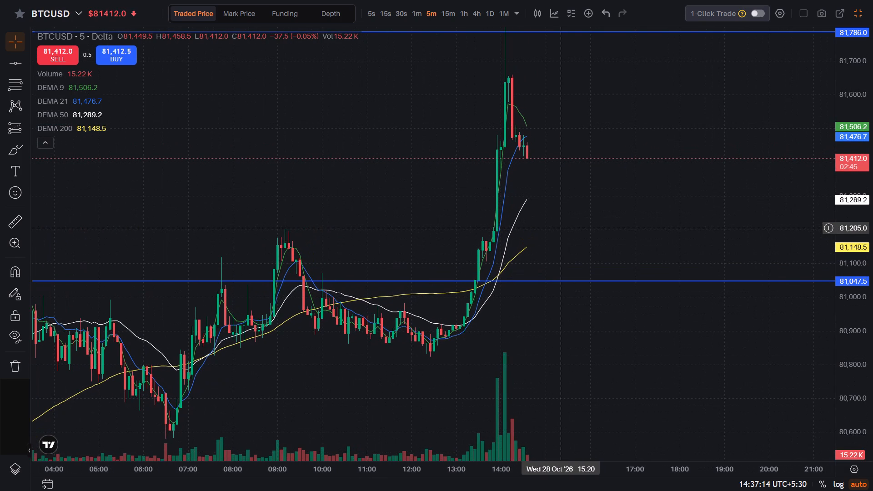
scroll(561, 228, "up", 5)
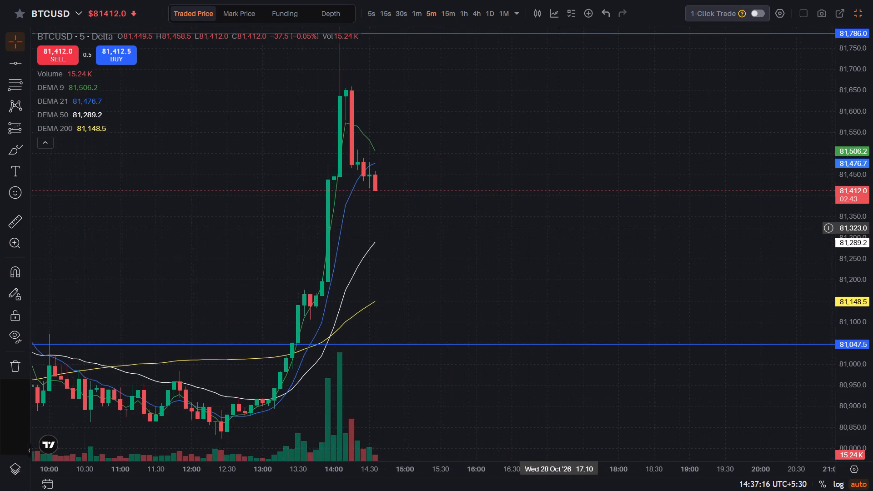
scroll(561, 228, "up", 1)
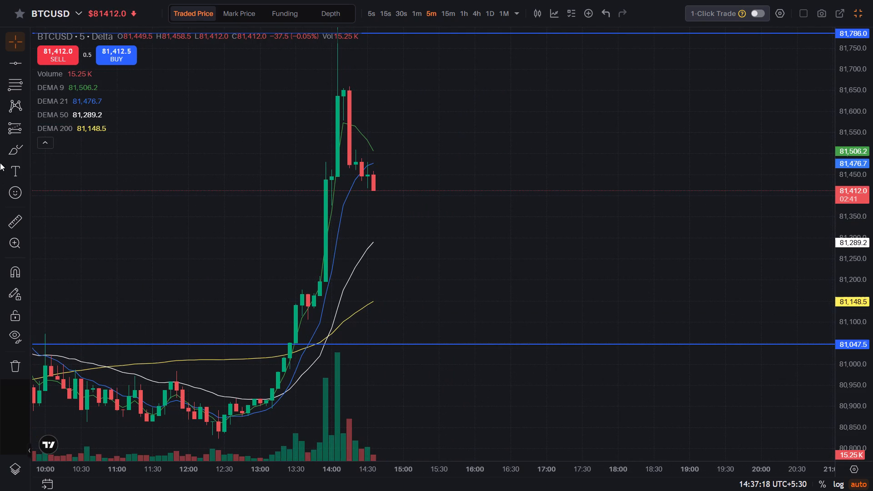
left_click(25, 149)
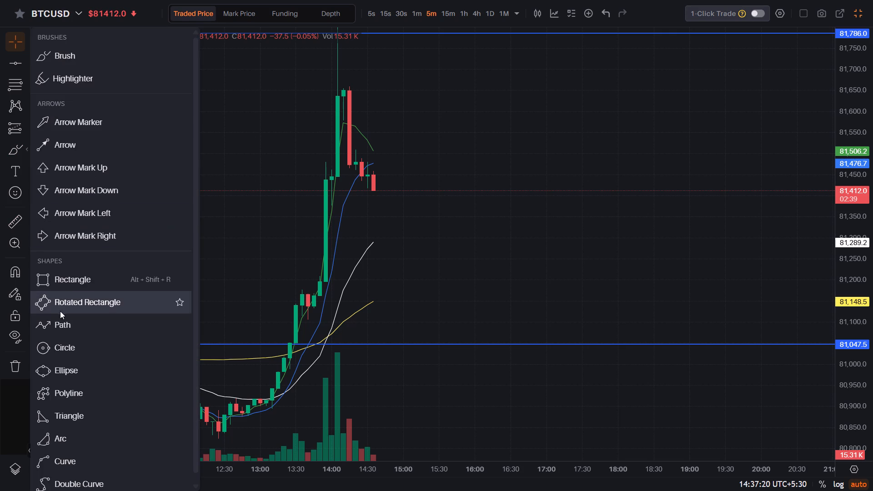
left_click(70, 273)
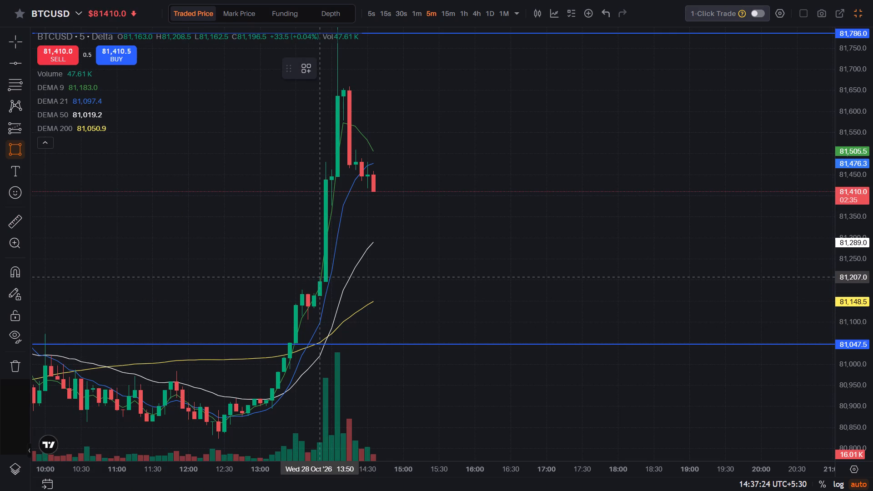
left_click_drag(320, 277, 623, 217)
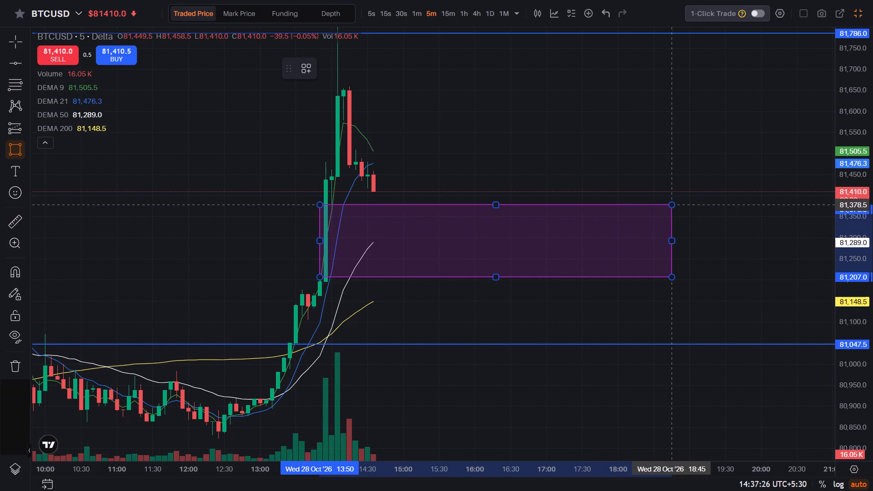
left_click(684, 205)
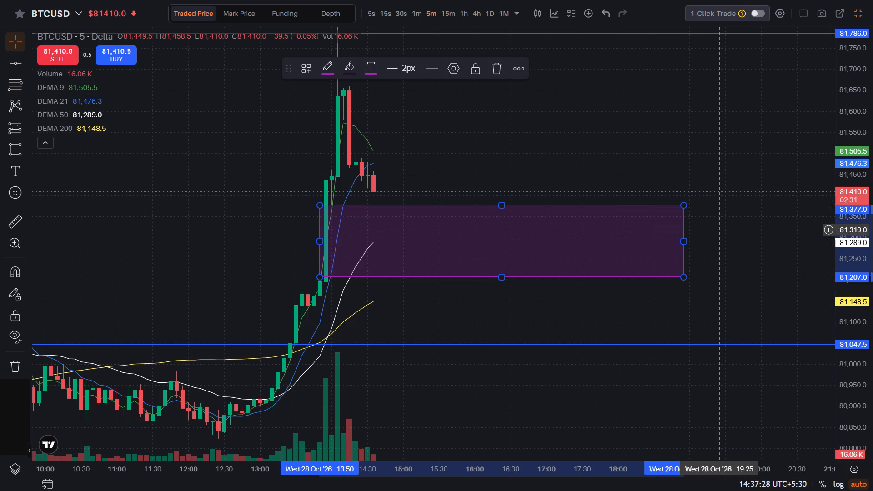
left_click(721, 231)
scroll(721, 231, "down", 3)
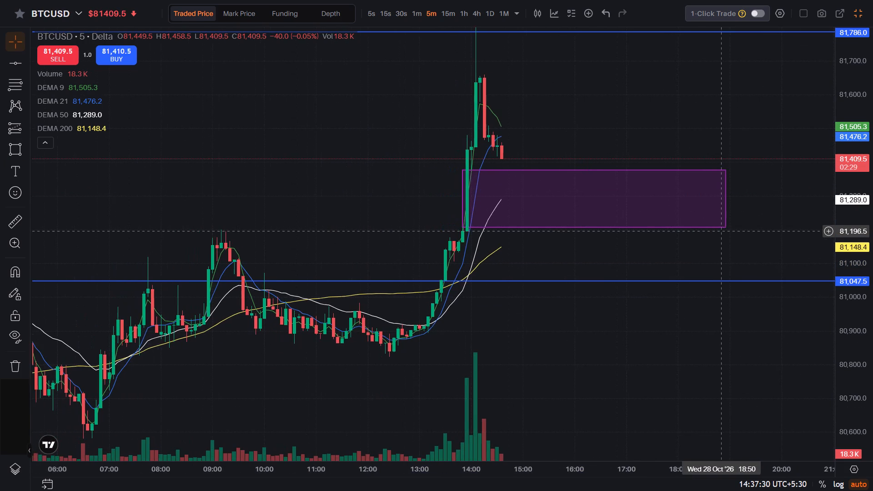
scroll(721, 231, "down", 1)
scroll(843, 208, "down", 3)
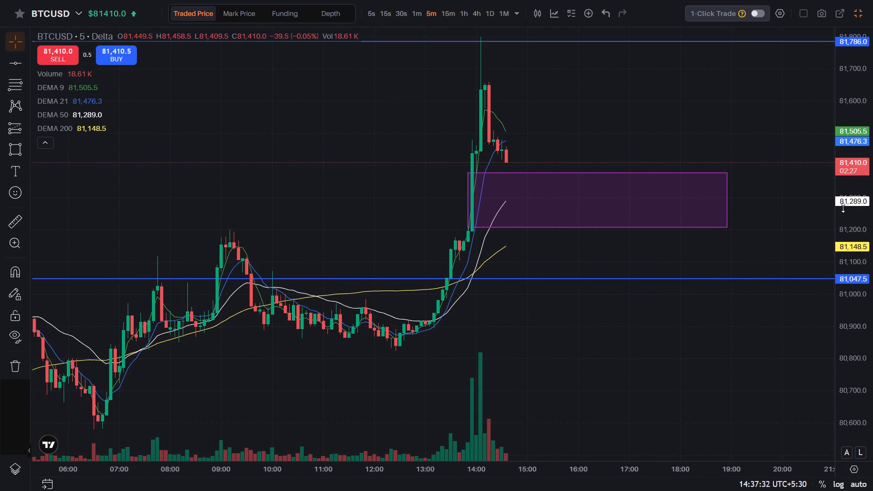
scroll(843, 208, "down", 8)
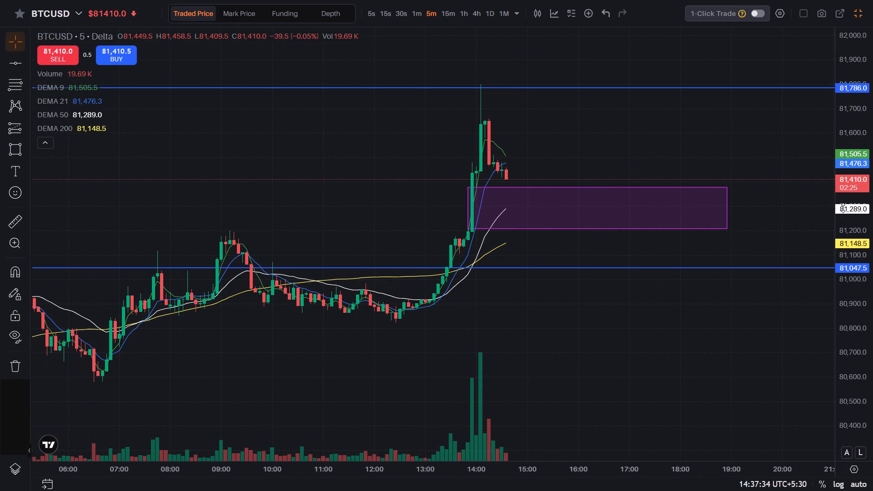
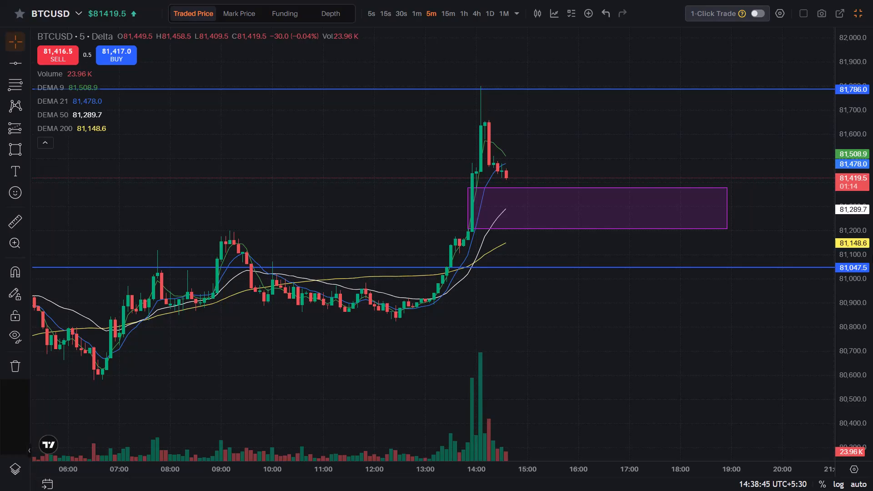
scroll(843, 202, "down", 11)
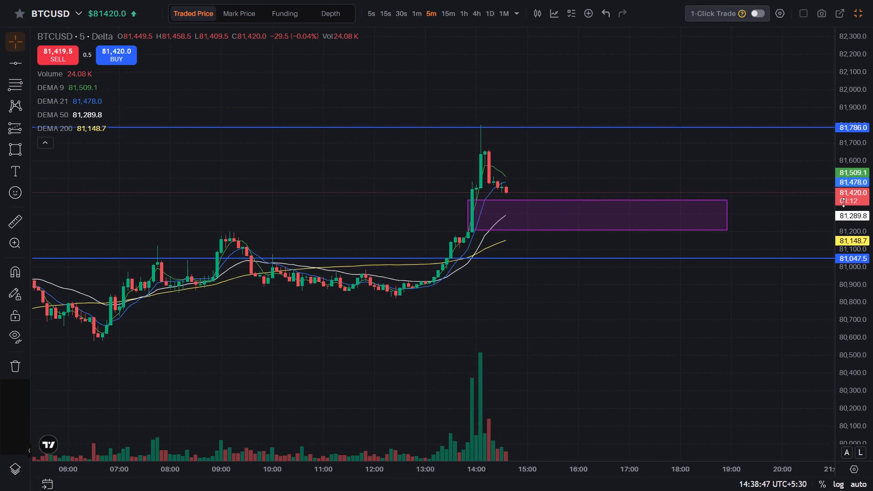
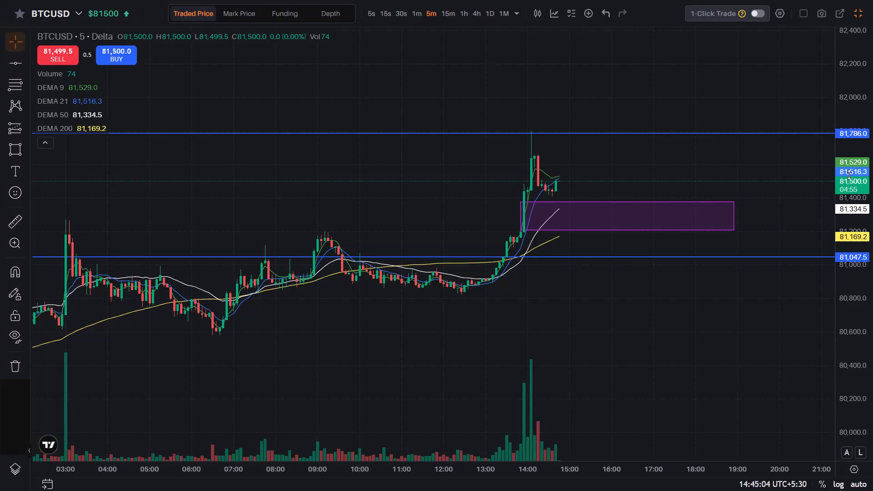
Examine the recent 5-minute BTCUSD price action around the purple zone between the 81,047.5 and 81,786.0 horizontal lines.
scroll(849, 175, "up", 1)
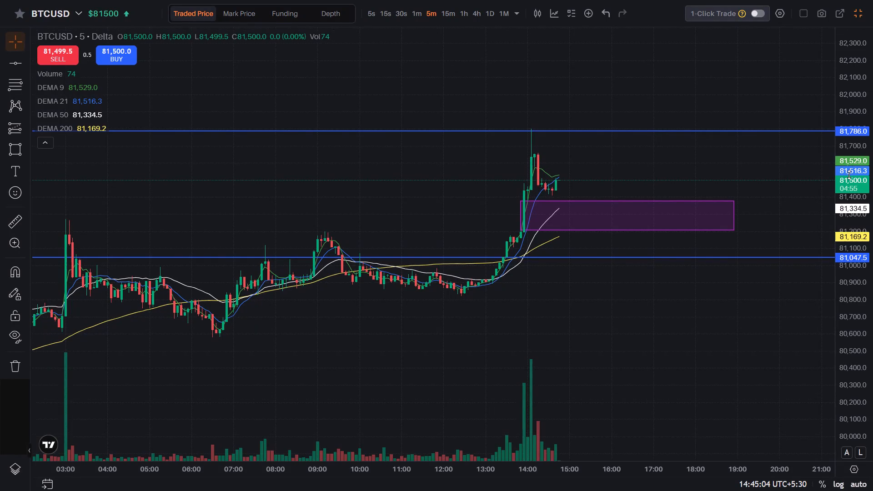
scroll(849, 175, "up", 1)
scroll(786, 203, "up", 4)
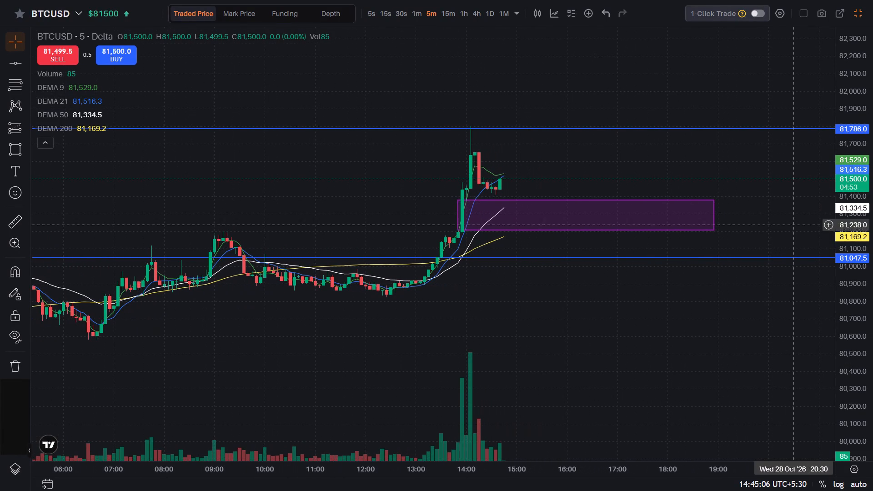
scroll(793, 227, "up", 3)
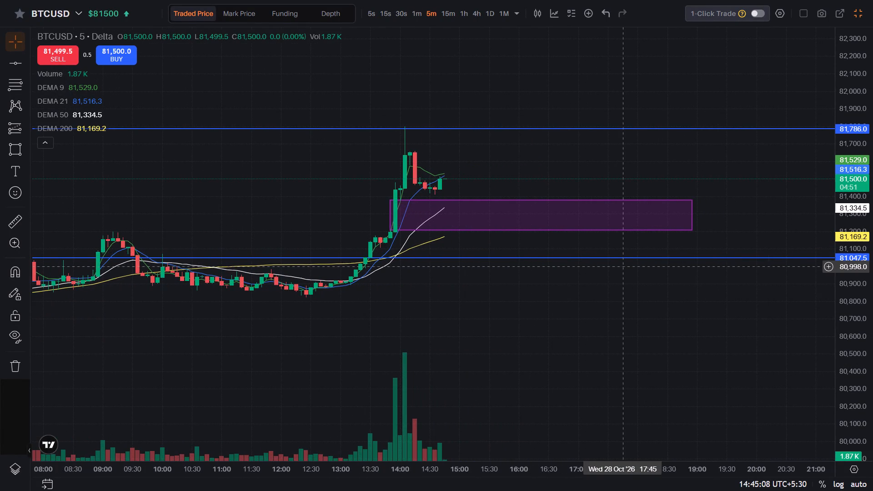
scroll(622, 267, "right", 4)
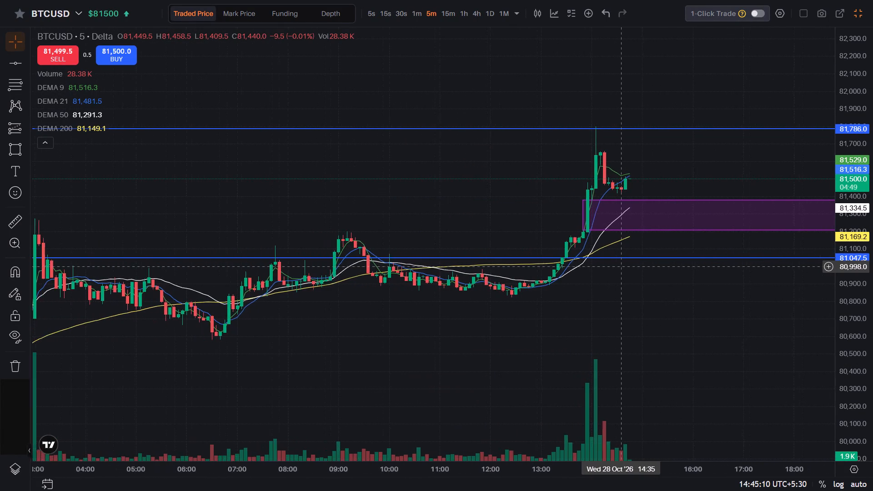
scroll(622, 267, "left", 2)
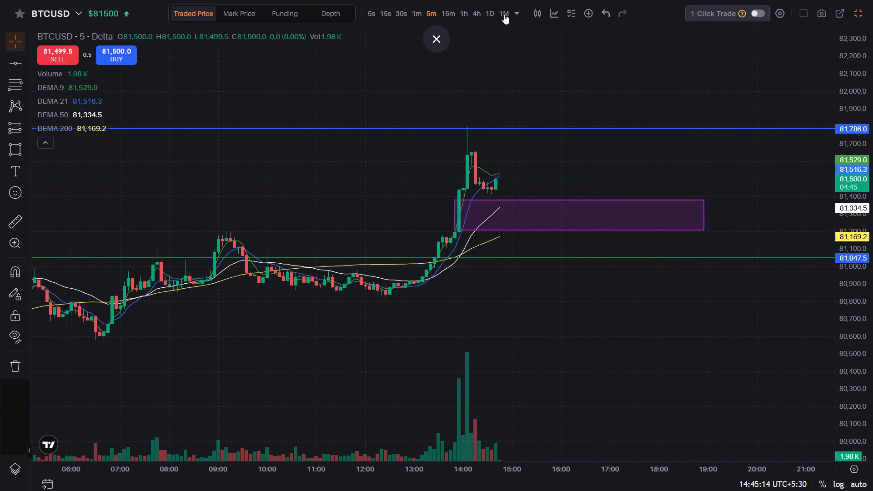
Switch the BTCUSD chart from the 5-minute to the 1D timeframe.
left_click(492, 13)
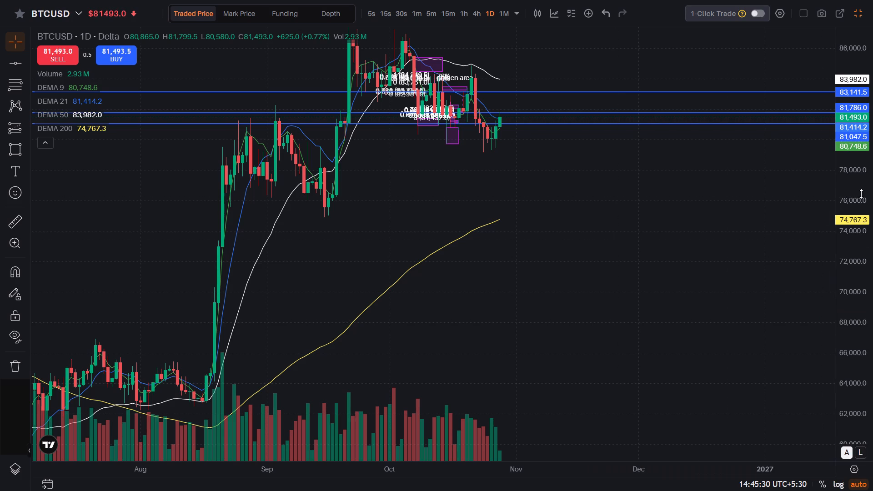
Exit the chart's full-screen view.
left_click(860, 16)
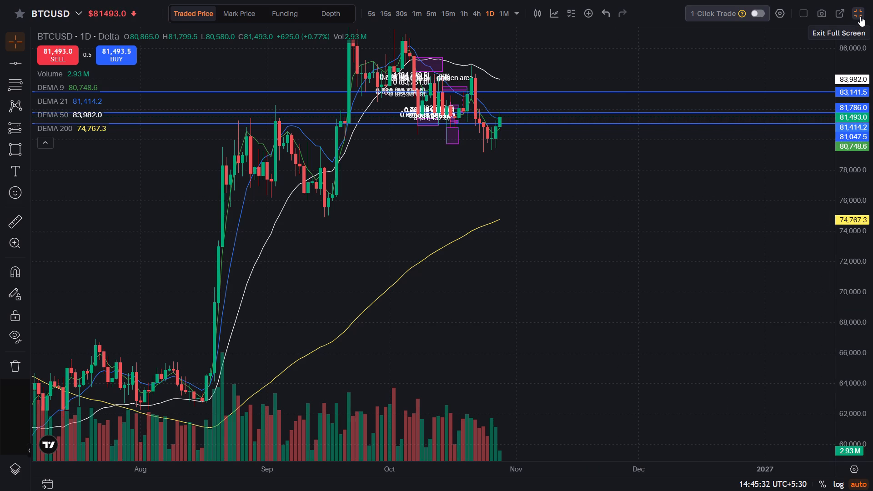
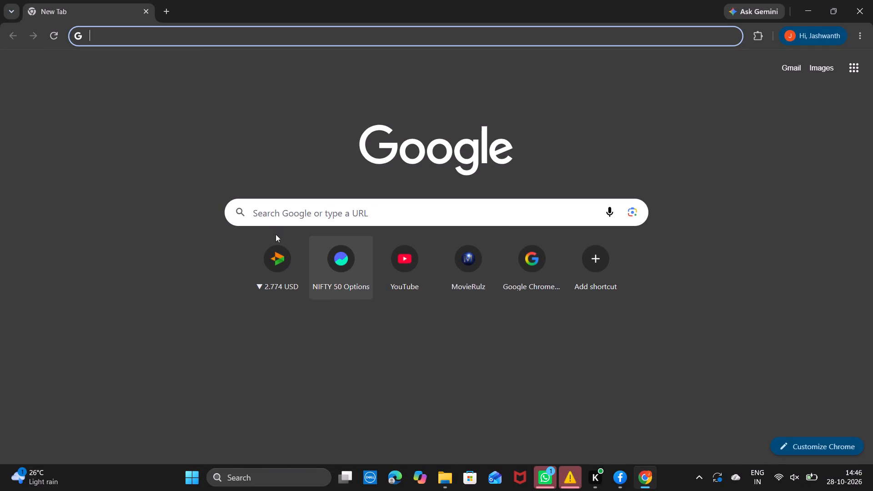
Open the Delta Exchange futures trading page for RIVERUSD from the new tab page's shortcut.
double_click(276, 247)
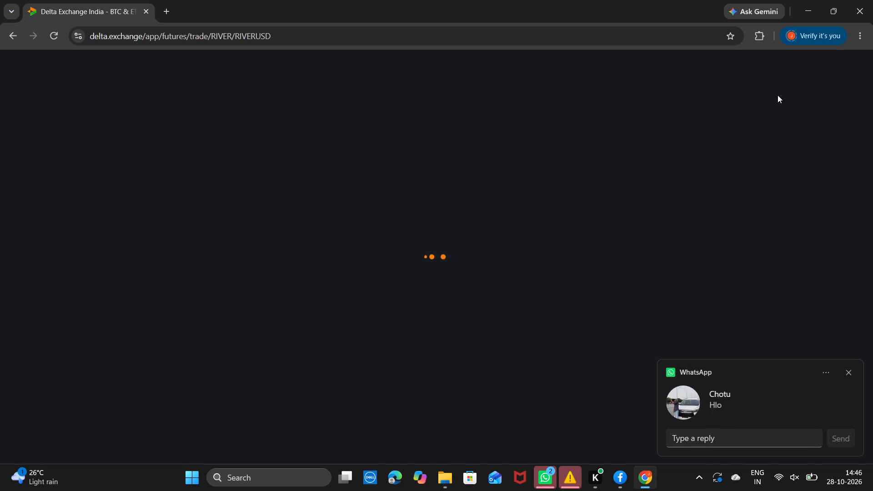
left_click(722, 435)
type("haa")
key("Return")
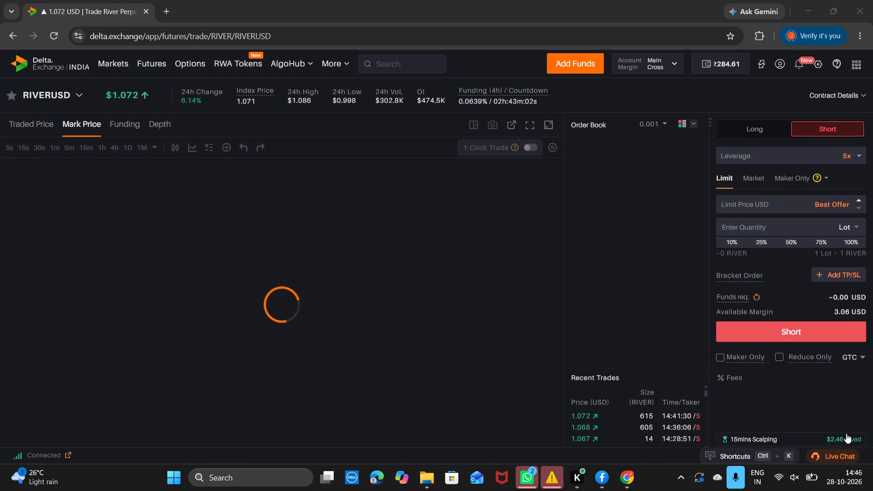
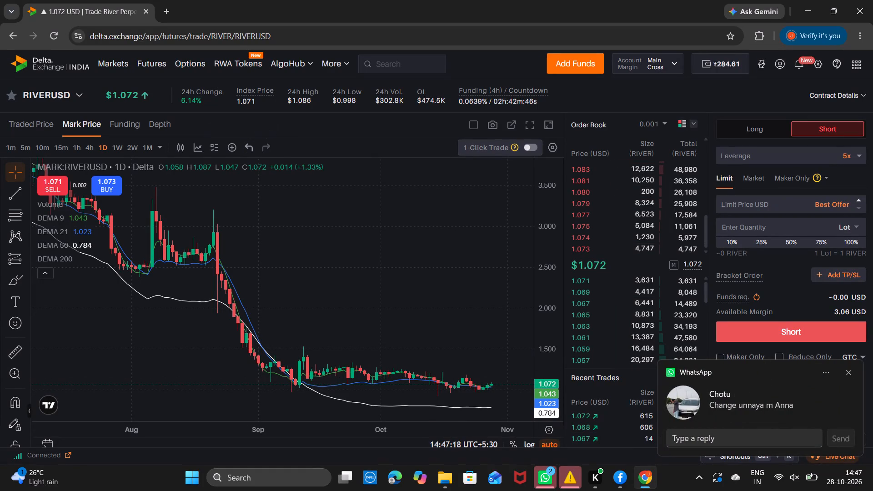
left_click(697, 444)
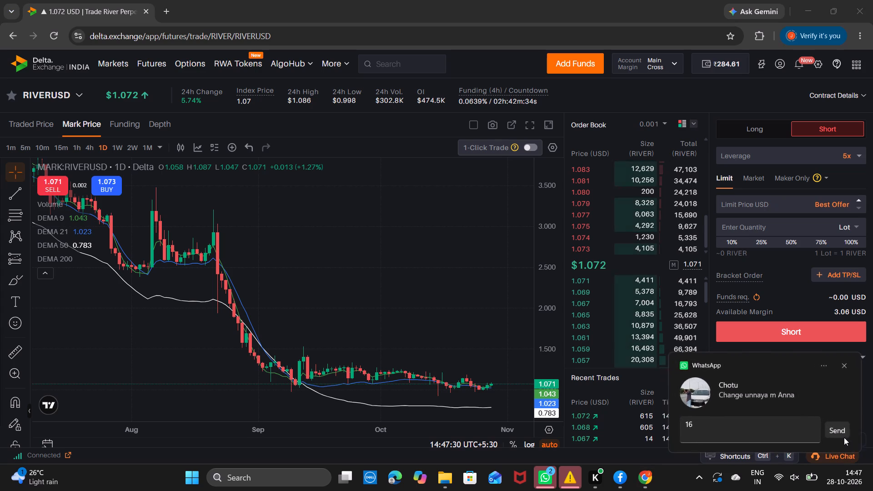
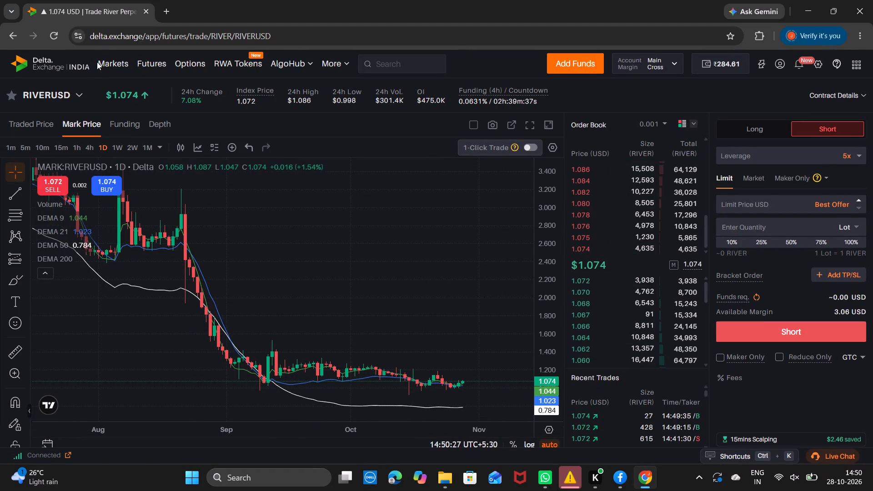
Leave the RIVERUSD chart and open Delta Exchange's Markets page listing the futures contracts.
left_click(110, 67)
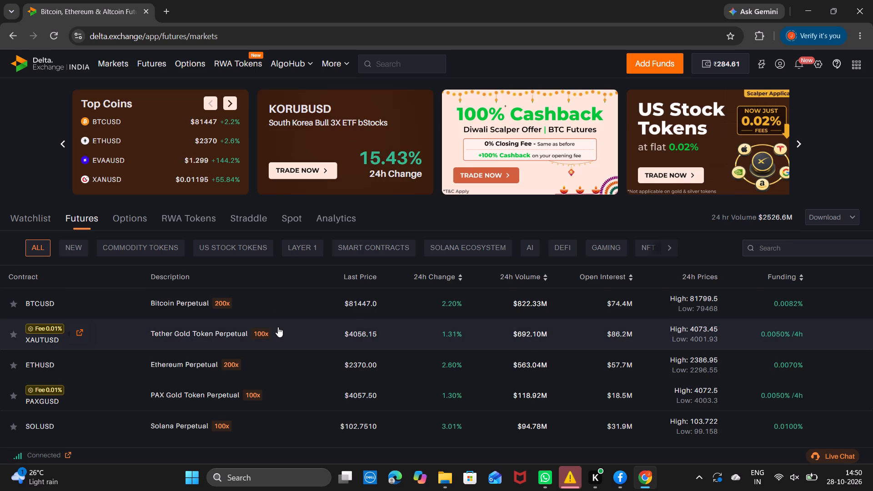
Open the BTCUSD Bitcoin Perpetual contract from the futures market list and show its price chart in full screen.
left_click(277, 296)
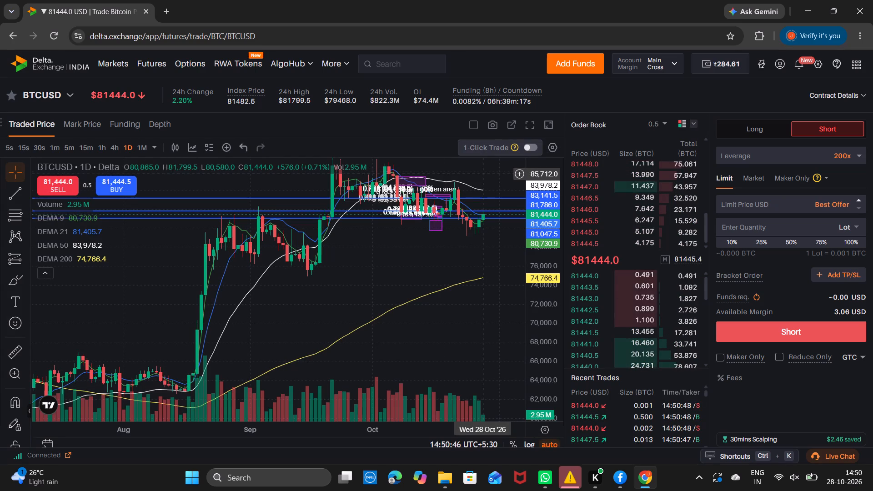
left_click(525, 125)
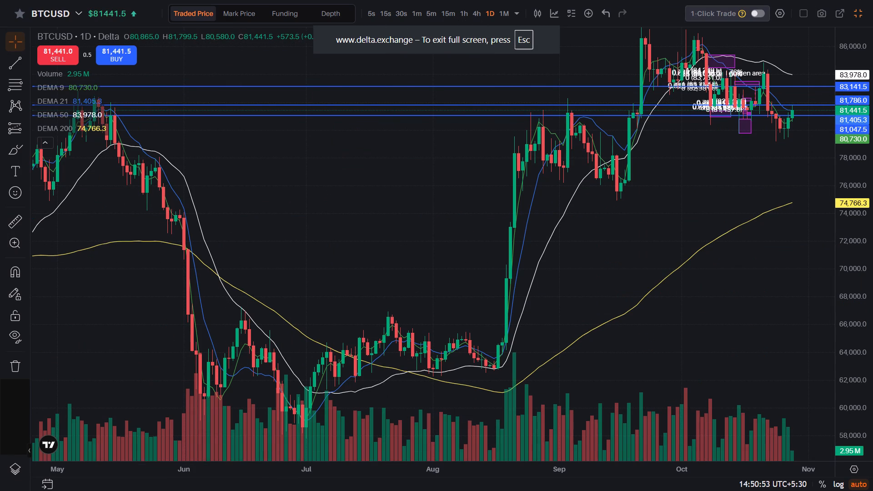
Switch the full-screen BTCUSD chart from the daily to the 5-minute timeframe.
scroll(500, 178, "left", 4)
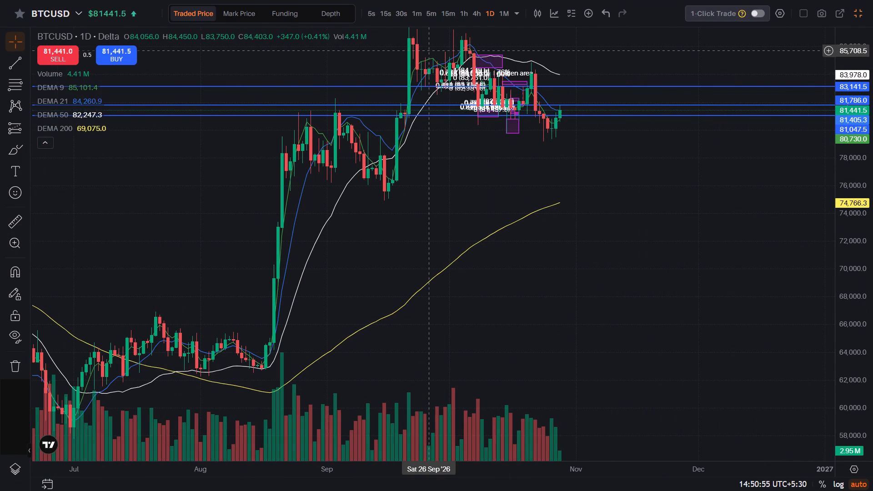
left_click(433, 13)
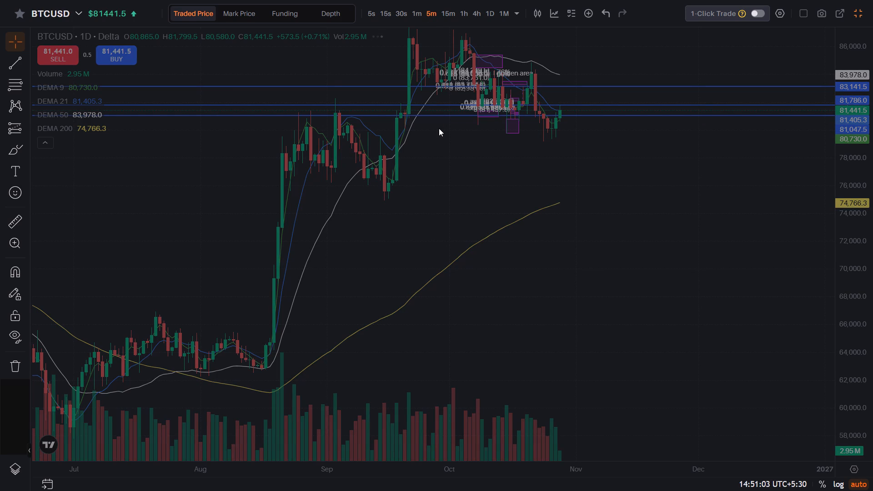
scroll(456, 230, "left", 2)
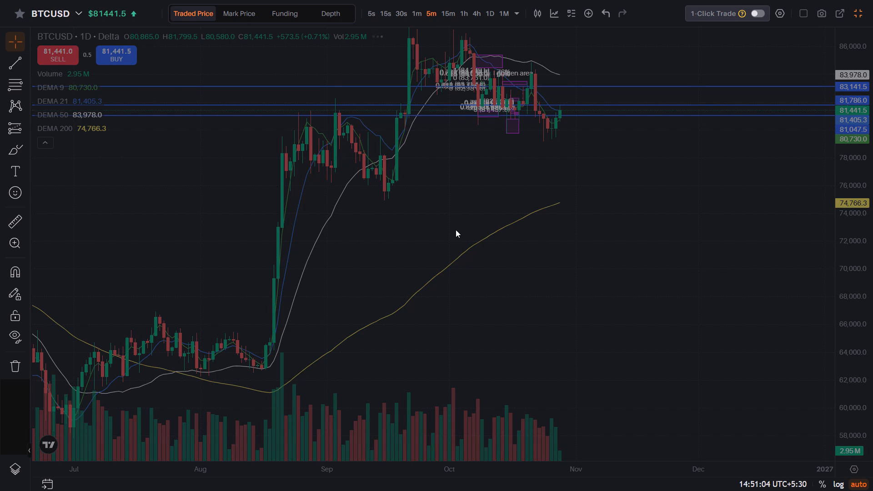
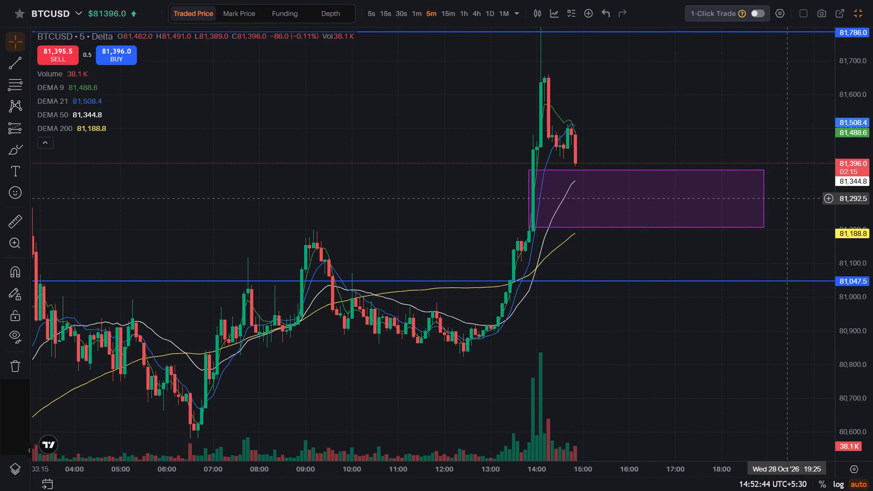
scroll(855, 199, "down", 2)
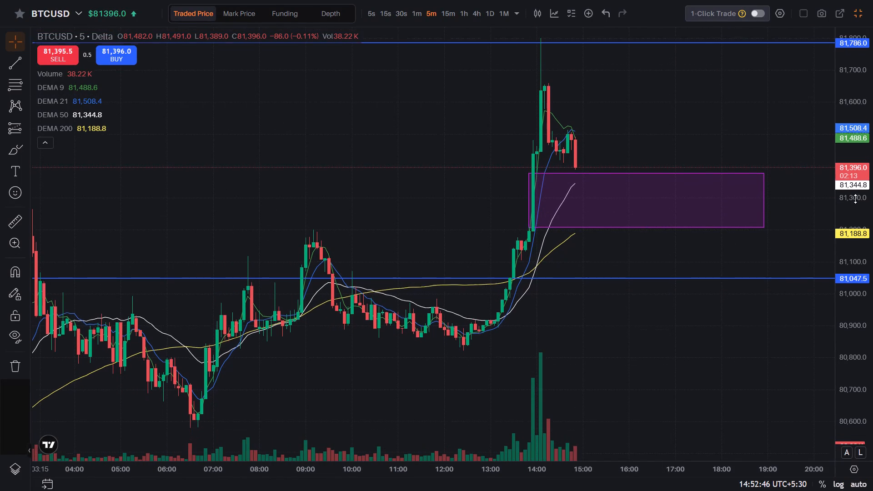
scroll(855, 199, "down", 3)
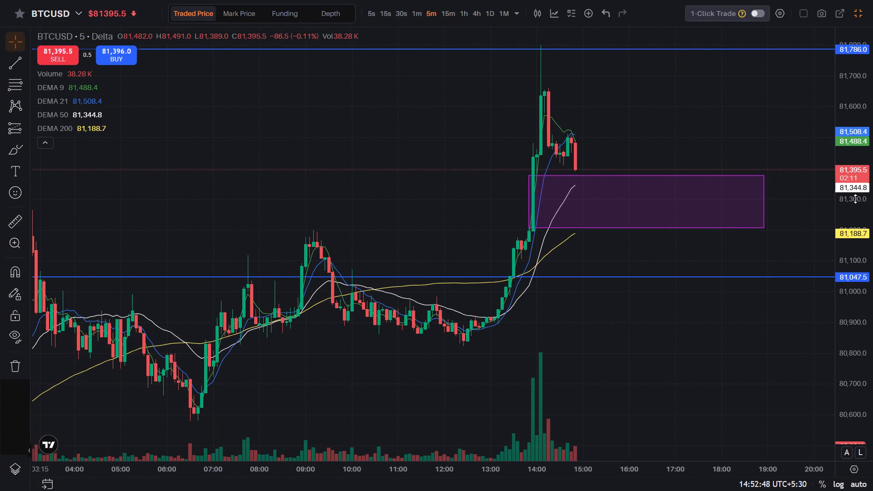
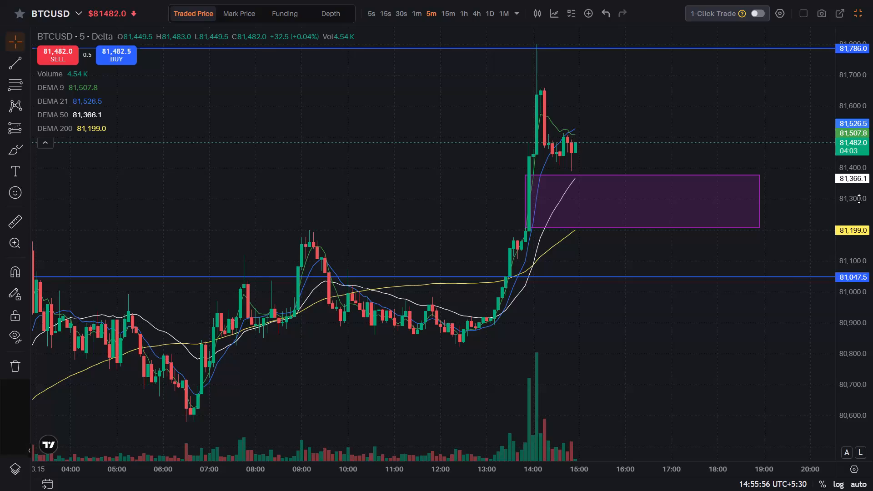
Examine the 5-minute BTCUSD price action around the purple zone, between the 81,047.5 and 81,786.0 horizontal levels.
right_click_drag(859, 199, 693, 105)
left_click(693, 105)
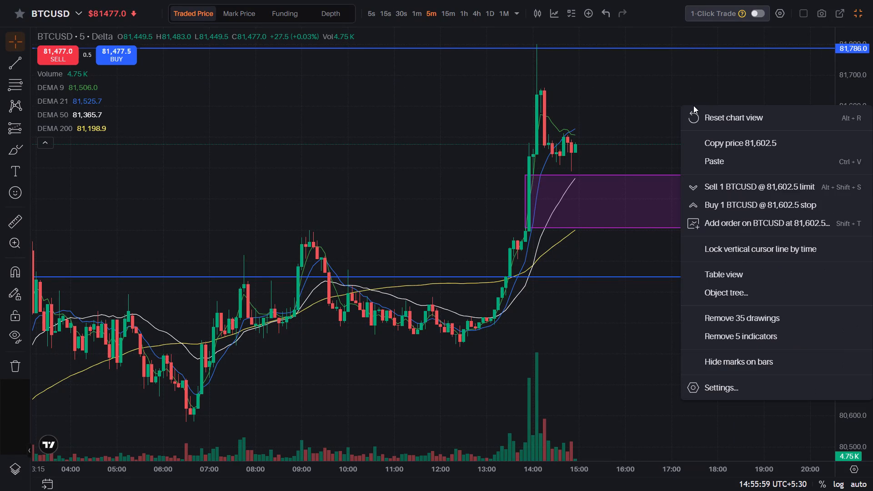
left_click(538, 122)
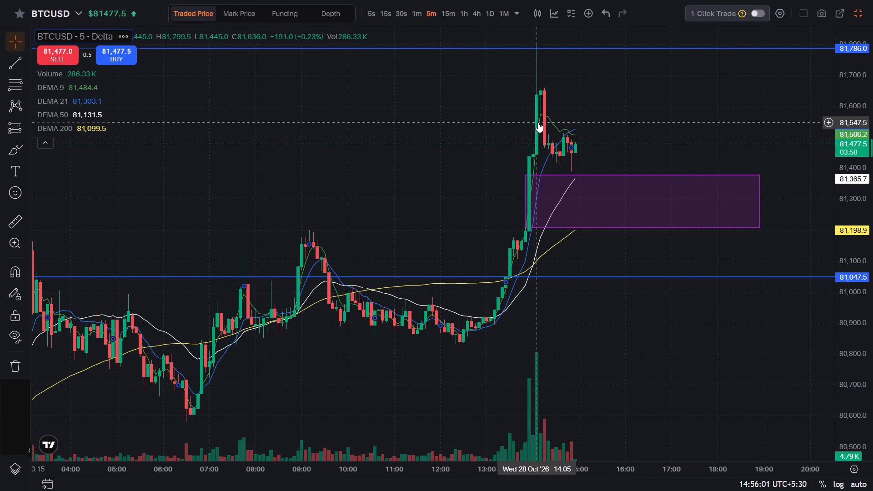
left_click_drag(538, 122, 577, 52)
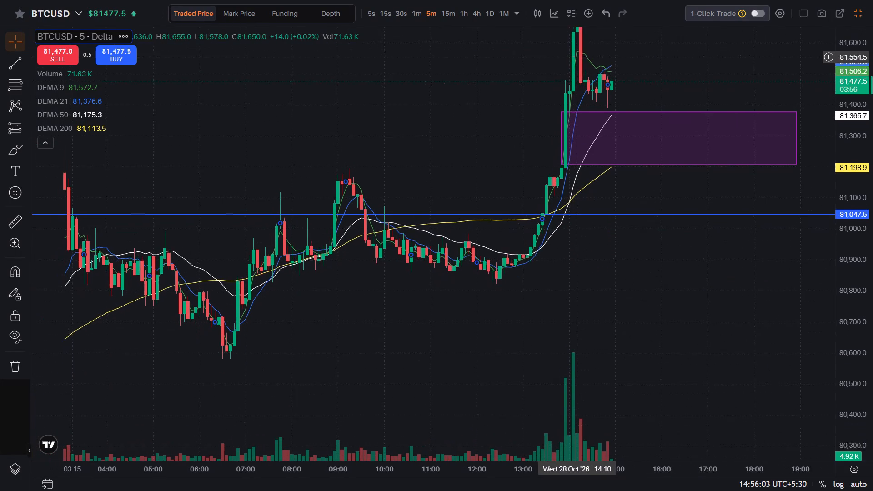
left_click_drag(577, 52, 429, 175)
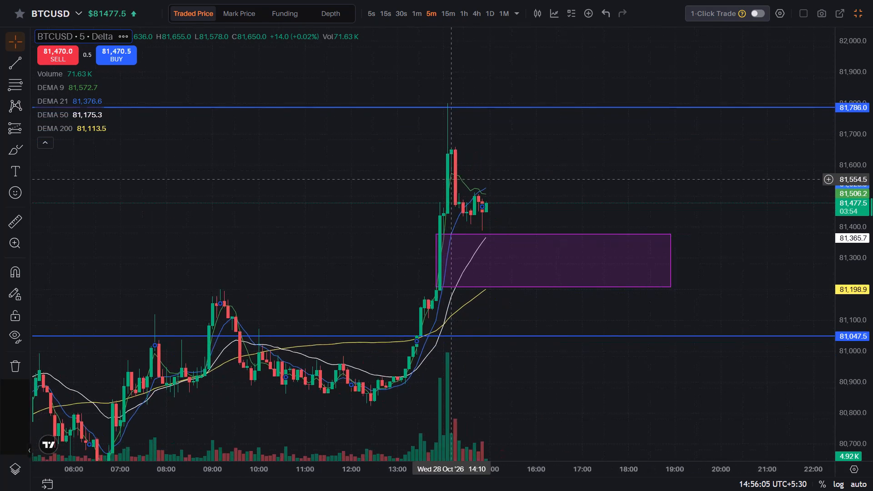
left_click_drag(429, 175, 364, 128)
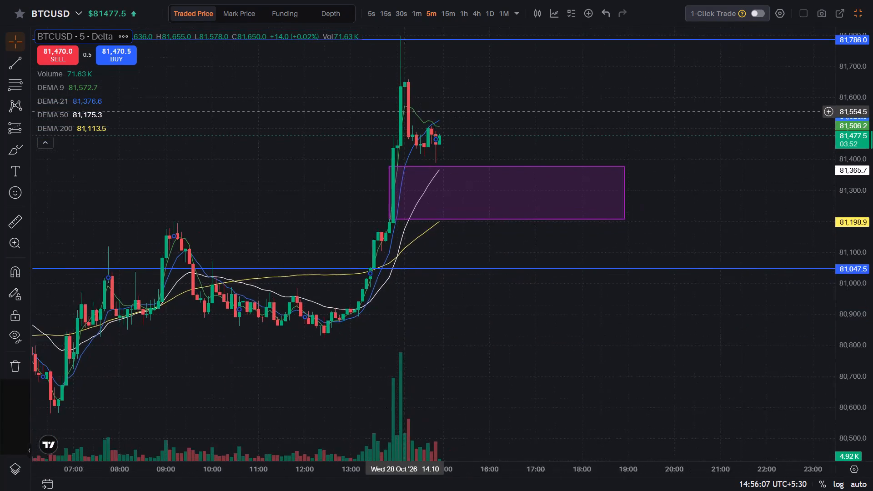
left_click_drag(364, 128, 246, 121)
left_click(246, 121)
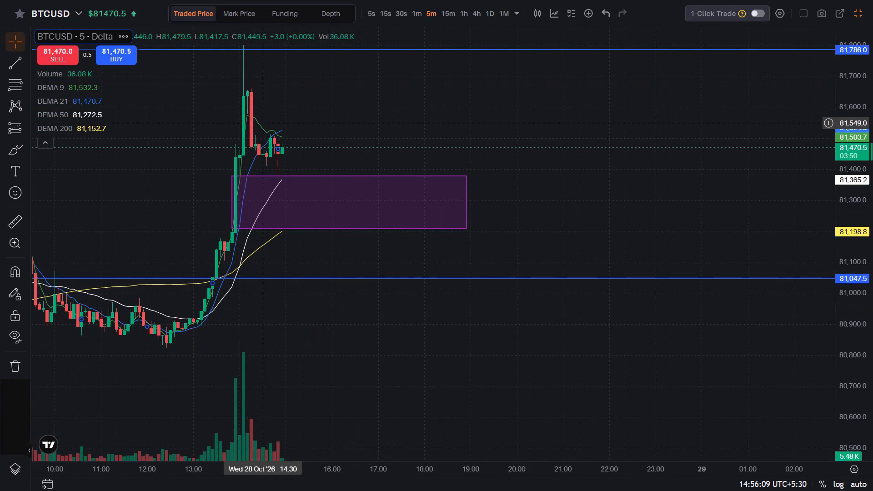
scroll(263, 123, "right", 3)
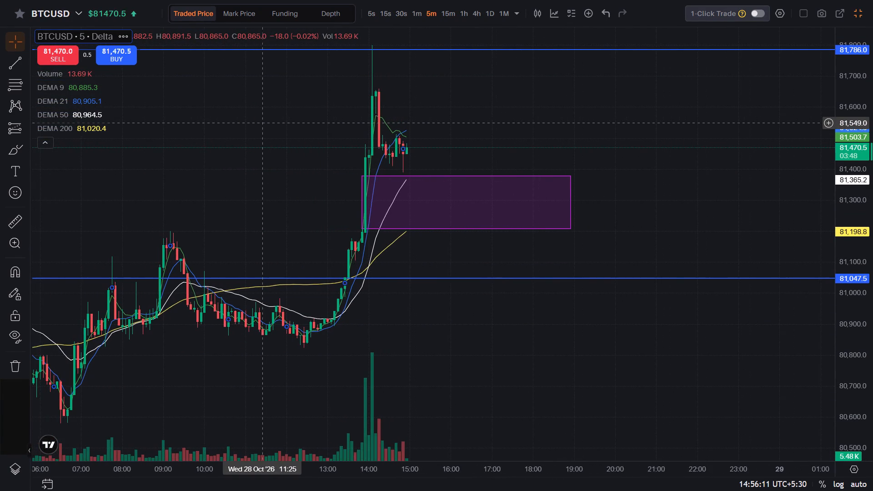
scroll(263, 123, "right", 3)
scroll(263, 123, "up", 1)
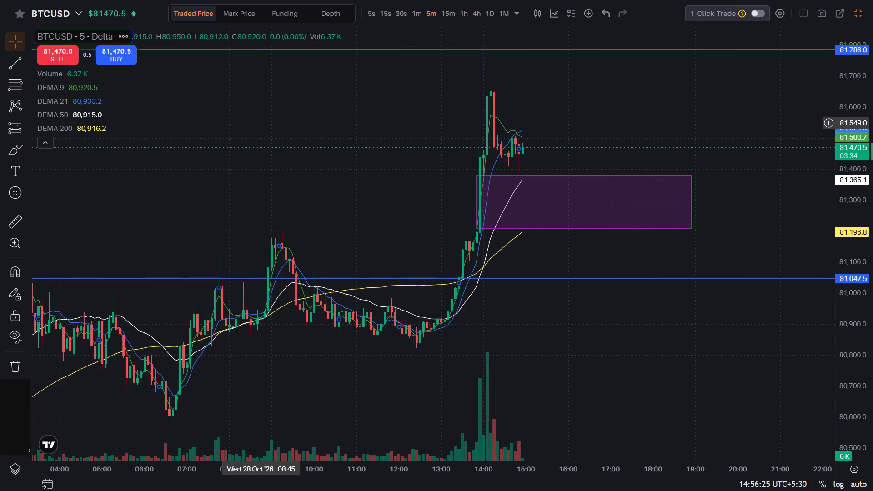
scroll(263, 123, "up", 1)
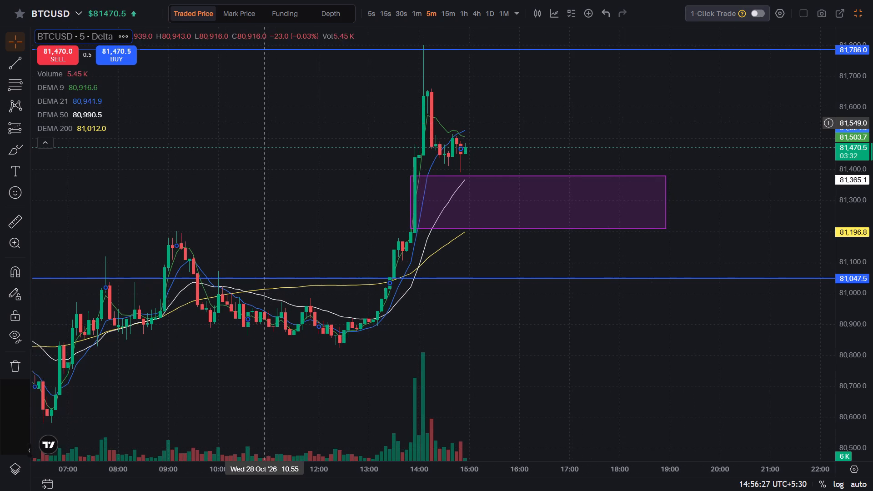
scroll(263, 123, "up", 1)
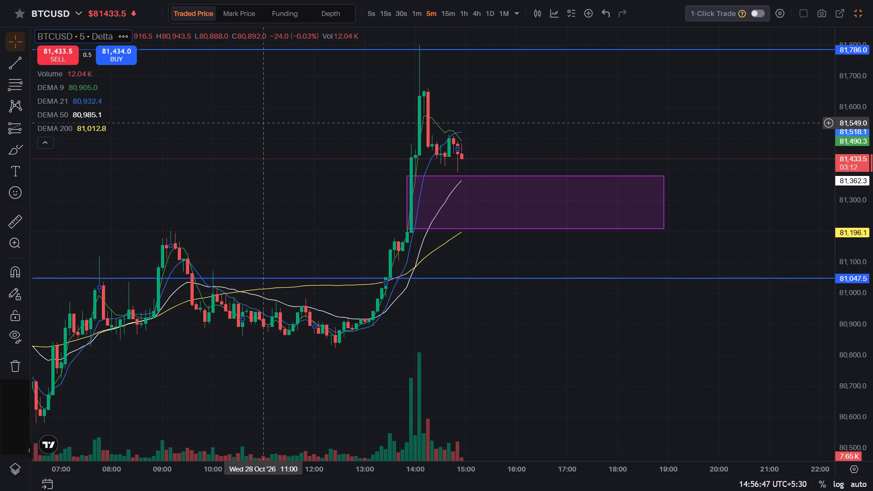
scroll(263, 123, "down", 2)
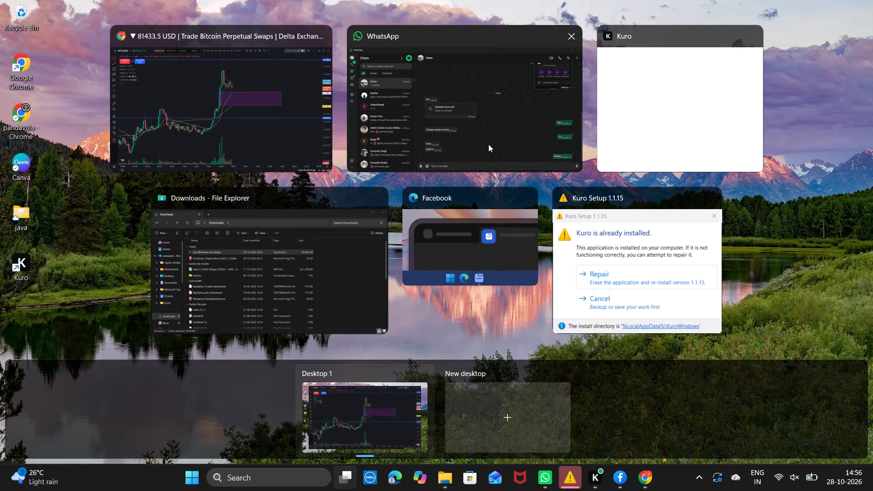